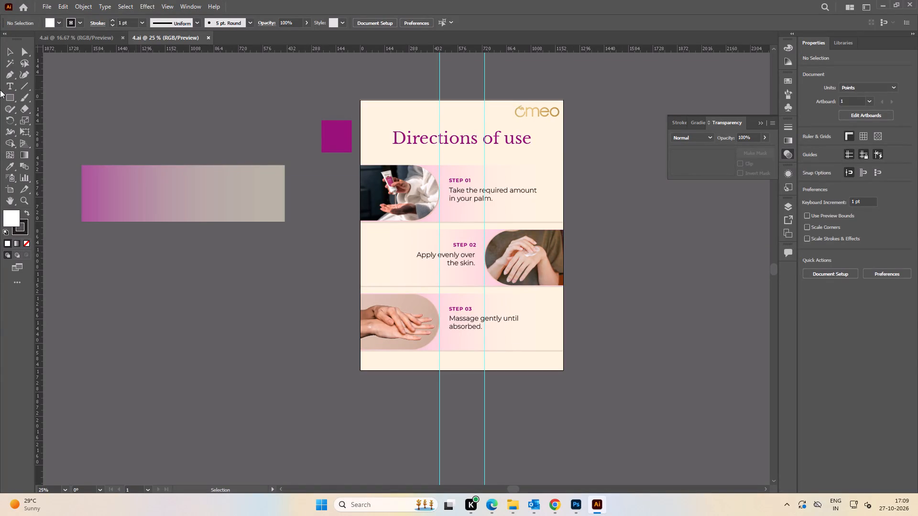
Copy the Step 01 photo and its pink gradient band from the portrait document into the square one, placing them beside the artboard.
{"action": "left_click", "coordinate": [196, 120]}
{"action": "key", "text": "space"}
{"action": "scroll", "coordinate": [192, 117], "scroll_direction": "down", "scroll_amount": 2, "text": "alt"}
{"action": "key", "text": "space"}
{"action": "left_click_drag", "start_coordinate": [211, 118], "coordinate": [197, 120]}
{"action": "scroll", "coordinate": [286, 181], "scroll_direction": "up", "scroll_amount": 2, "text": "alt"}
{"action": "key", "text": "space"}
{"action": "left_click_drag", "start_coordinate": [233, 151], "coordinate": [274, 165]}
{"action": "left_click", "coordinate": [301, 147]}
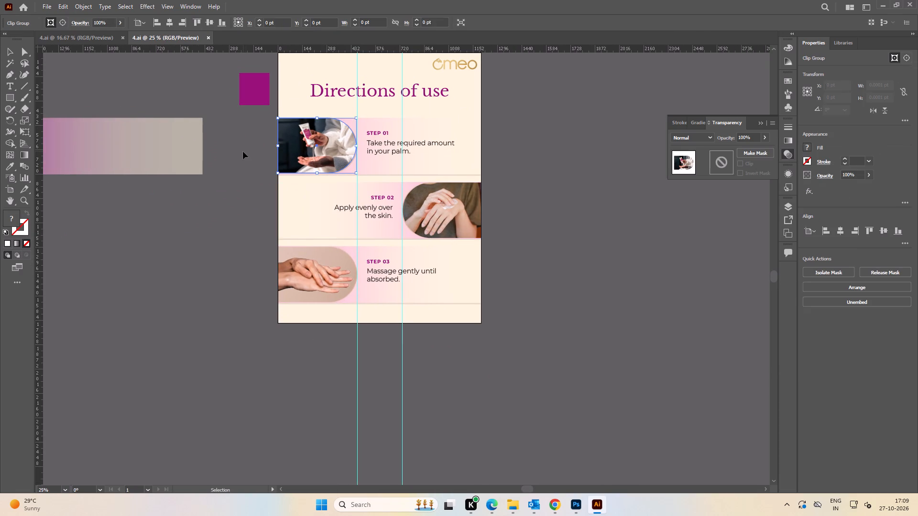
{"action": "key", "text": "space"}
{"action": "left_click_drag", "start_coordinate": [185, 107], "coordinate": [200, 109]}
{"action": "left_click", "coordinate": [460, 135]}
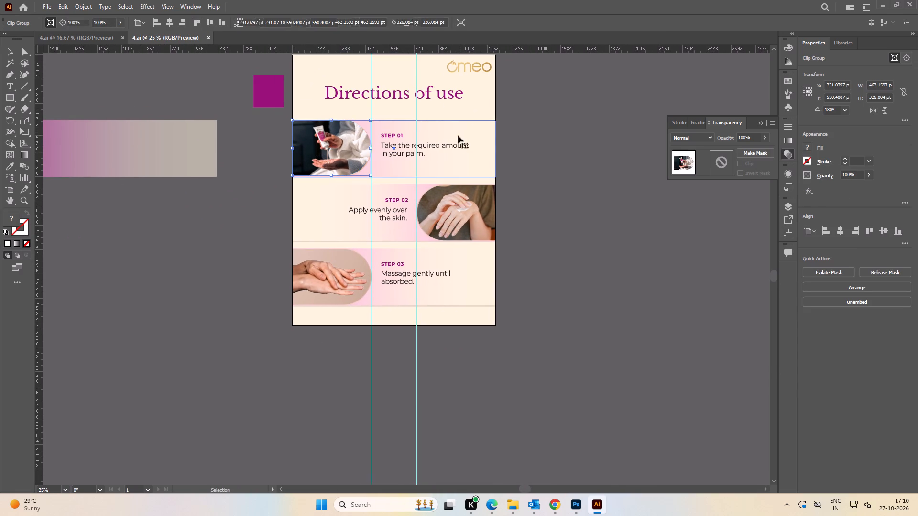
{"action": "left_click", "coordinate": [312, 140], "text": "shift"}
{"action": "left_click_drag", "start_coordinate": [325, 154], "coordinate": [287, 157]}
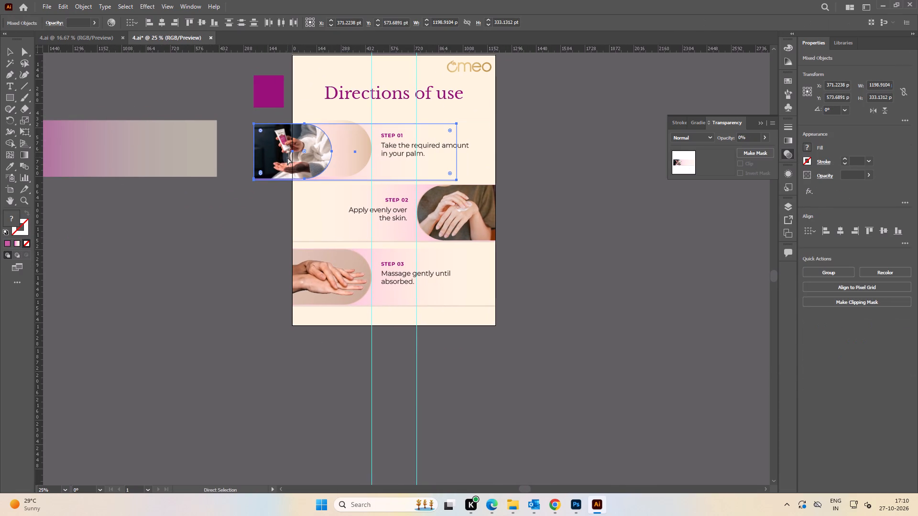
{"action": "key", "text": "ctrl+z"}
{"action": "key", "text": "ctrl+c"}
{"action": "key", "text": "ctrl+c"}
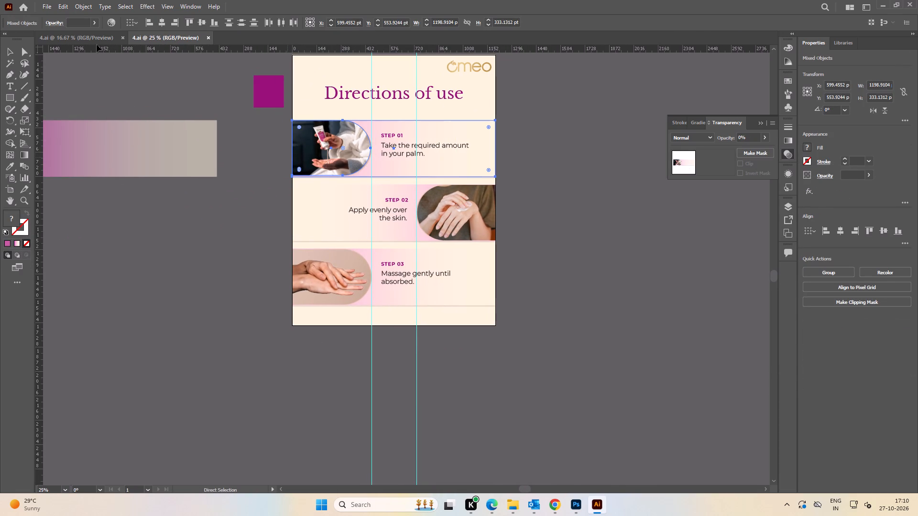
{"action": "left_click", "coordinate": [83, 38]}
{"action": "key", "text": "ctrl+v"}
{"action": "left_click_drag", "start_coordinate": [380, 259], "coordinate": [237, 234]}
{"action": "left_click", "coordinate": [251, 303]}
{"action": "left_click", "coordinate": [278, 290], "text": "alt"}
Apply the pasted pink gradient to the three step bands on the square artboard by sampling it with the Eyedropper.
{"action": "key", "text": "space"}
{"action": "left_click_drag", "start_coordinate": [283, 309], "coordinate": [242, 252]}
{"action": "left_click", "coordinate": [475, 168]}
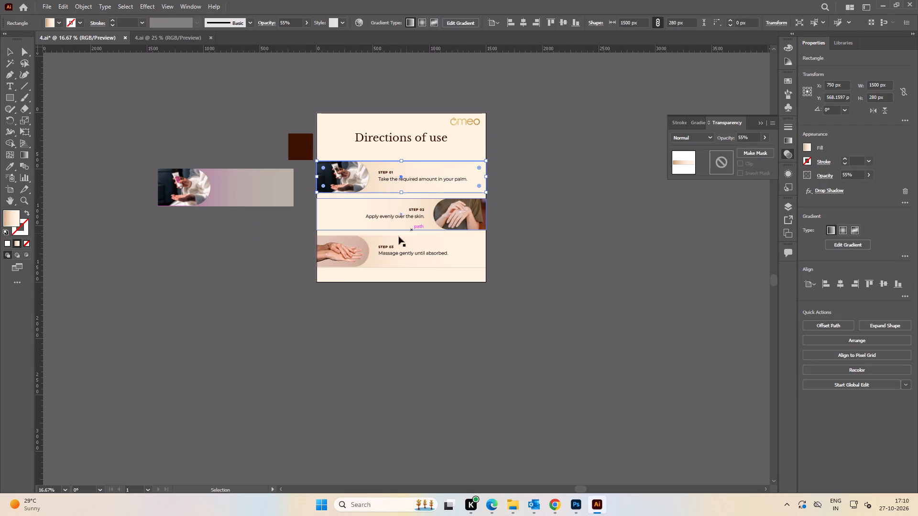
{"action": "left_click", "coordinate": [329, 211], "text": "shift"}
{"action": "left_click", "coordinate": [469, 252], "text": "shift"}
{"action": "scroll", "coordinate": [334, 246], "scroll_direction": "up", "scroll_amount": 1, "text": "alt"}
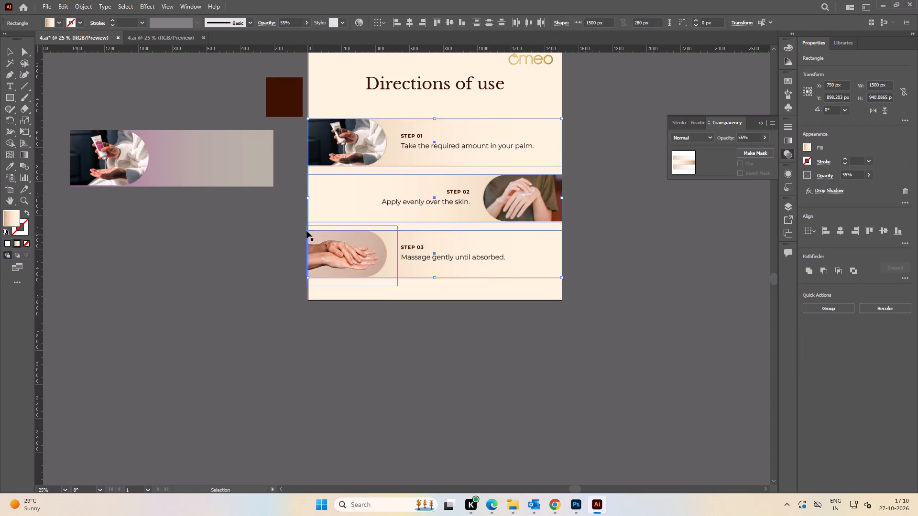
{"action": "key", "text": "i"}
{"action": "left_click", "coordinate": [175, 145]}
{"action": "key", "text": "v"}
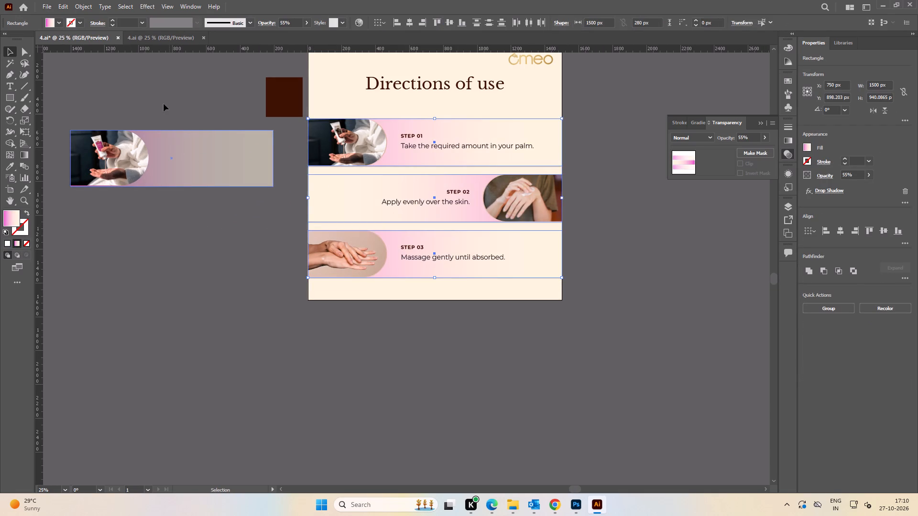
{"action": "left_click", "coordinate": [161, 99]}
{"action": "key", "text": "space"}
{"action": "left_click_drag", "start_coordinate": [194, 103], "coordinate": [225, 159]}
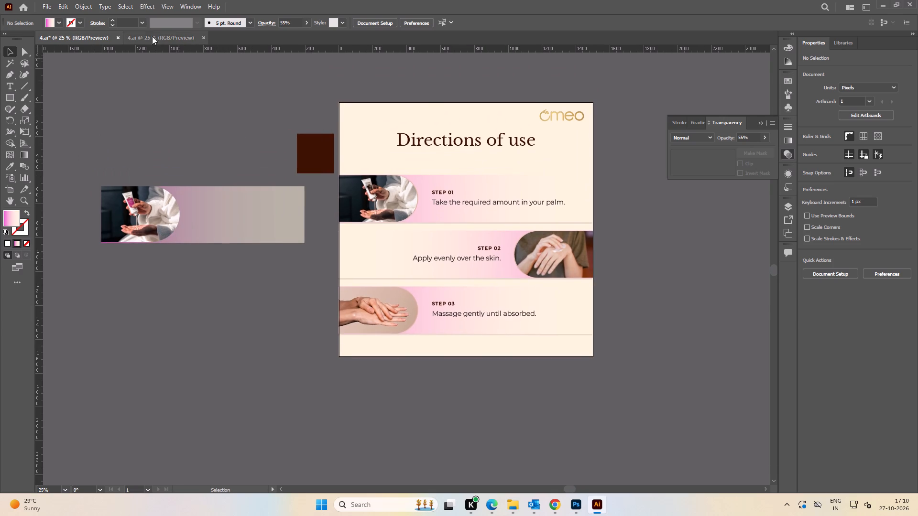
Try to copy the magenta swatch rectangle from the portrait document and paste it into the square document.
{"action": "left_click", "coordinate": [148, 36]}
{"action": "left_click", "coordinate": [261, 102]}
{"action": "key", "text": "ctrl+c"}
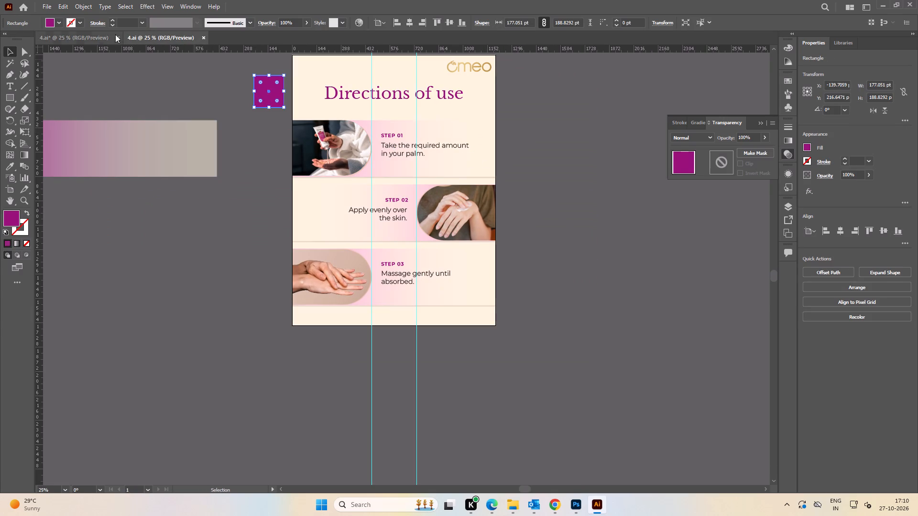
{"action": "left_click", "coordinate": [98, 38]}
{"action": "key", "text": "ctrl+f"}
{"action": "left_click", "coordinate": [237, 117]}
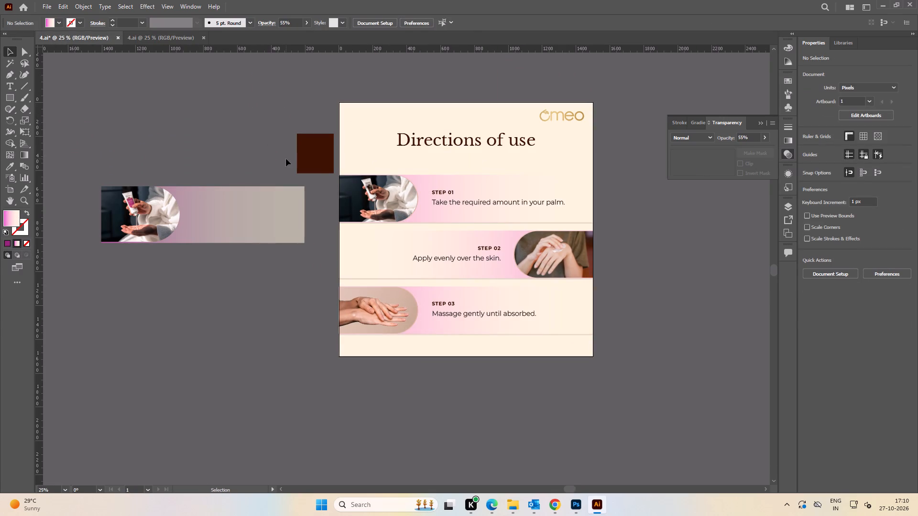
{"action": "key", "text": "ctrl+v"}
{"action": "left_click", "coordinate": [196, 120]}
Replace the dark brown swatch beside the square artboard with the magenta swatch brought over from the portrait document.
{"action": "left_click", "coordinate": [160, 36]}
{"action": "left_click_drag", "start_coordinate": [274, 94], "coordinate": [102, 35]}
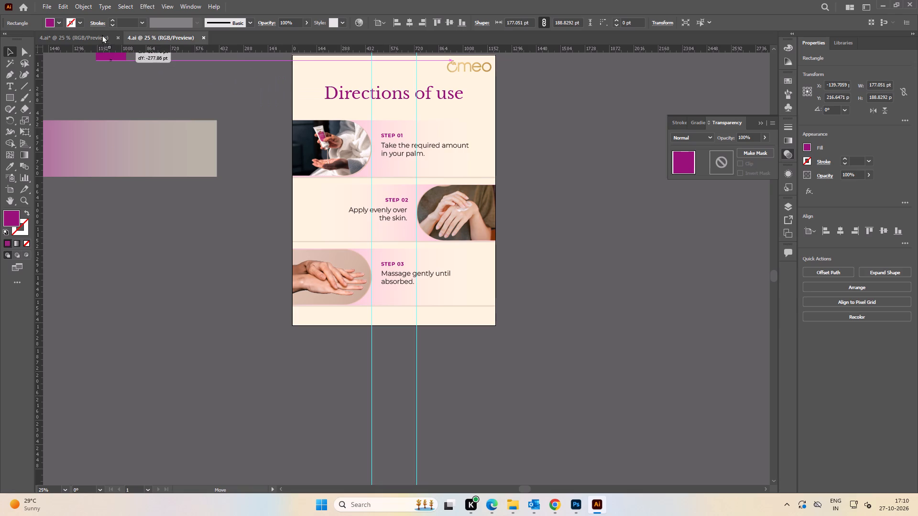
{"action": "left_click_drag", "start_coordinate": [102, 35], "coordinate": [296, 152]}
{"action": "key", "text": "space"}
{"action": "left_click_drag", "start_coordinate": [325, 158], "coordinate": [309, 99]}
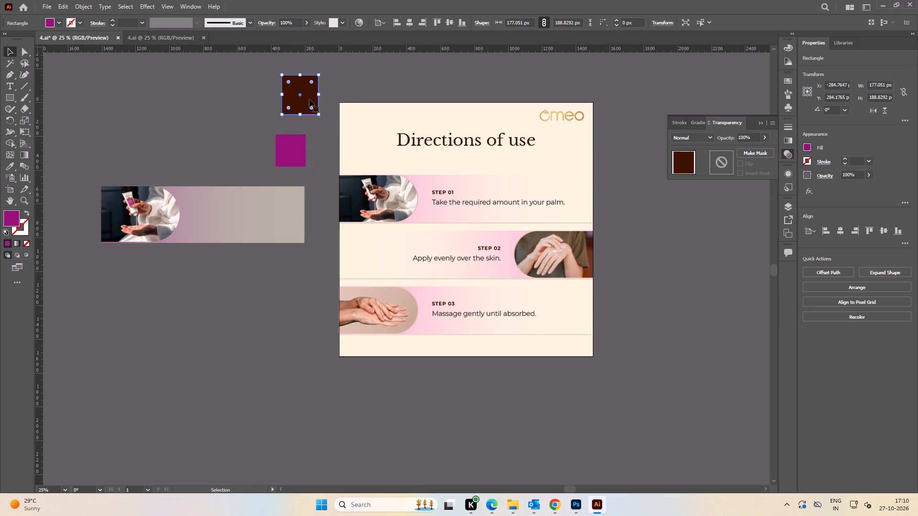
{"action": "key", "text": "Delete"}
{"action": "left_click_drag", "start_coordinate": [294, 149], "coordinate": [313, 144]}
{"action": "left_click", "coordinate": [288, 161]}
Recolour the STEP 01, STEP 02 and STEP 03 labels with the magenta sampled from the swatch.
{"action": "key", "text": "space"}
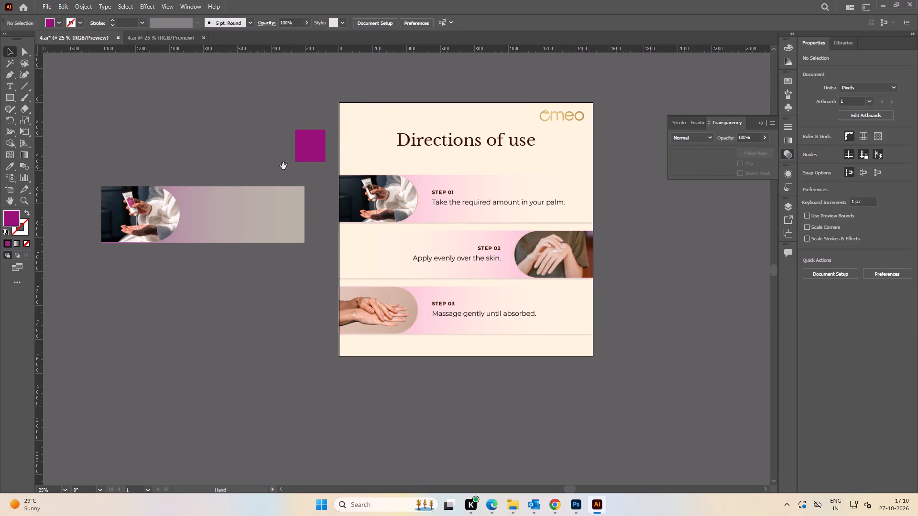
{"action": "left_click_drag", "start_coordinate": [284, 166], "coordinate": [239, 120]}
{"action": "left_click", "coordinate": [405, 103]}
{"action": "left_click", "coordinate": [399, 147]}
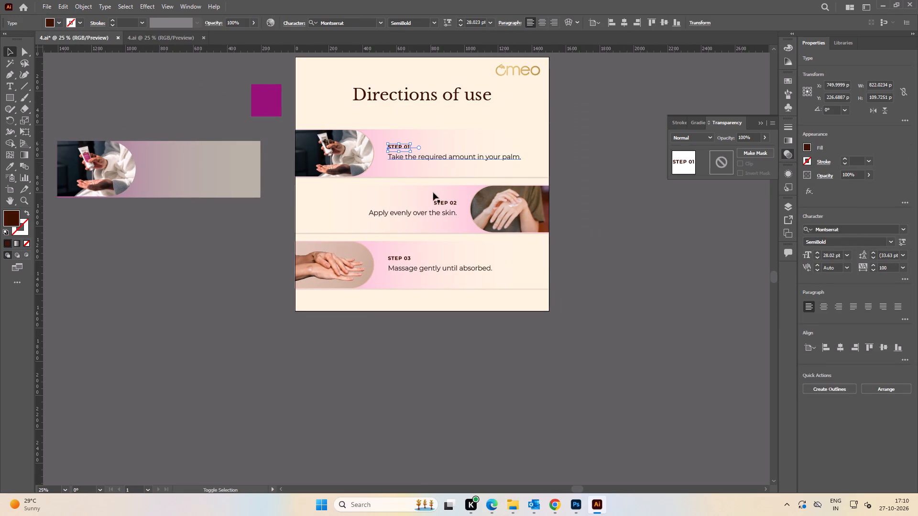
{"action": "left_click", "coordinate": [443, 203], "text": "shift"}
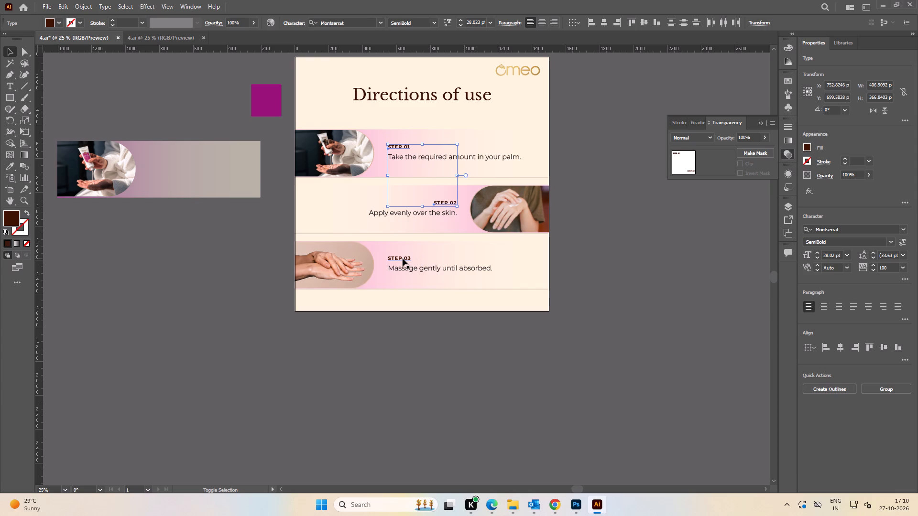
{"action": "left_click", "coordinate": [403, 258], "text": "shift"}
{"action": "key", "text": "i"}
{"action": "left_click", "coordinate": [266, 94]}
{"action": "key", "text": "v"}
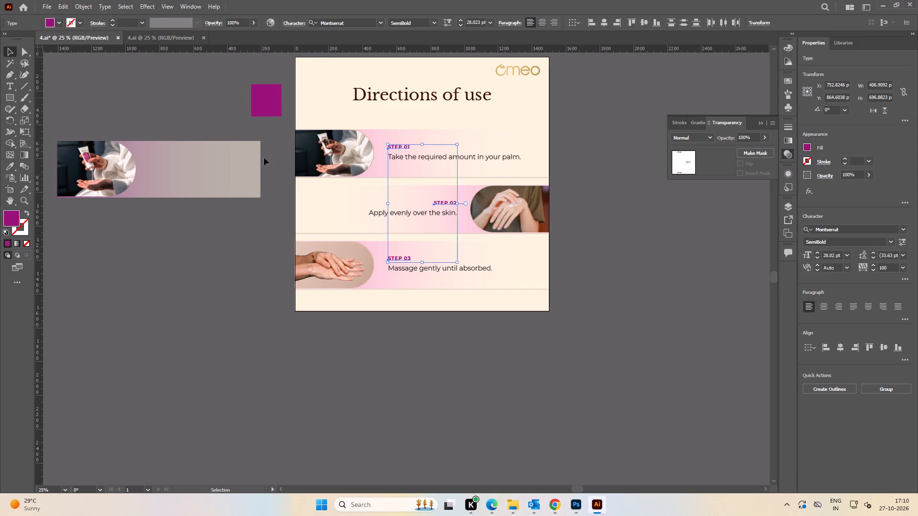
{"action": "left_click", "coordinate": [210, 131]}
Delete the pasted gradient band behind the off-artboard photo.
{"action": "key", "text": "space"}
{"action": "left_click_drag", "start_coordinate": [211, 123], "coordinate": [253, 146]}
{"action": "scroll", "coordinate": [356, 182], "scroll_direction": "up", "scroll_amount": 2, "text": "alt"}
{"action": "key", "text": "space"}
{"action": "left_click_drag", "start_coordinate": [193, 147], "coordinate": [426, 146]}
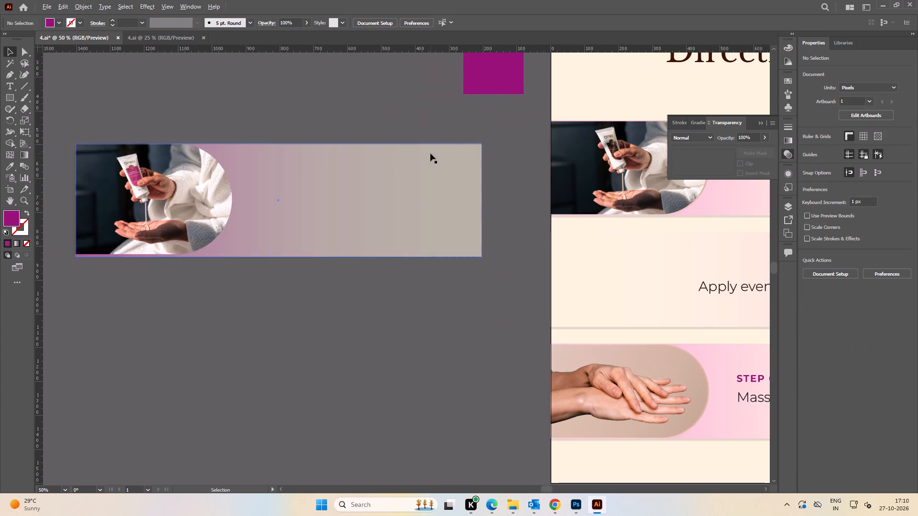
{"action": "scroll", "coordinate": [430, 153], "scroll_direction": "down", "scroll_amount": 1, "text": "alt"}
{"action": "left_click", "coordinate": [414, 166]}
{"action": "key", "text": "Delete"}
Move the pasted photo well clear of the artboard, to about X -853 px.
{"action": "left_click", "coordinate": [384, 188]}
{"action": "left_click_drag", "start_coordinate": [292, 178], "coordinate": [441, 164]}
{"action": "key", "text": "space"}
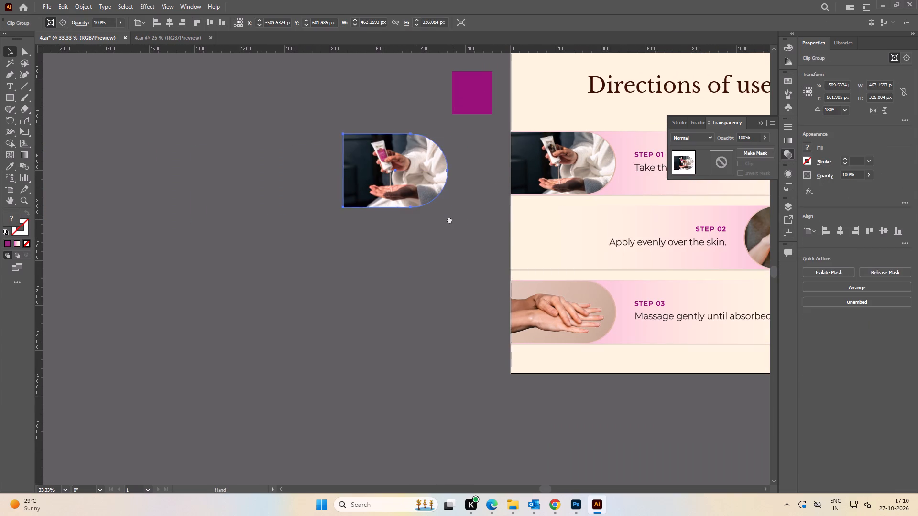
{"action": "left_click_drag", "start_coordinate": [453, 219], "coordinate": [250, 217]}
{"action": "left_click", "coordinate": [251, 217]}
{"action": "key", "text": "space"}
{"action": "left_click_drag", "start_coordinate": [172, 172], "coordinate": [244, 161]}
{"action": "left_click", "coordinate": [242, 161]}
{"action": "left_click_drag", "start_coordinate": [262, 169], "coordinate": [185, 161]}
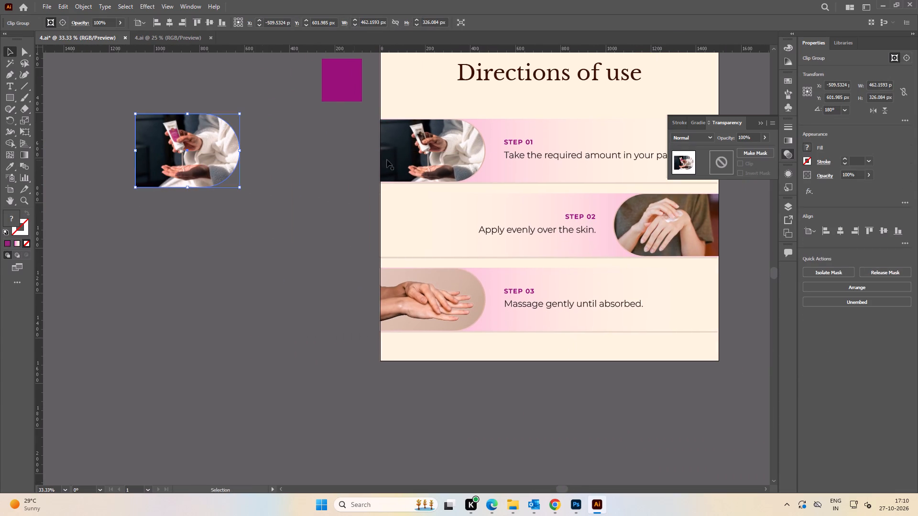
Duplicate the artboard's Step 01 photo group into the empty area below the pasted photo and ungroup the copy.
{"action": "left_click_drag", "start_coordinate": [412, 159], "coordinate": [195, 239], "text": "alt"}
{"action": "key", "text": "space"}
{"action": "left_click_drag", "start_coordinate": [179, 247], "coordinate": [331, 174]}
{"action": "right_click", "coordinate": [331, 174]}
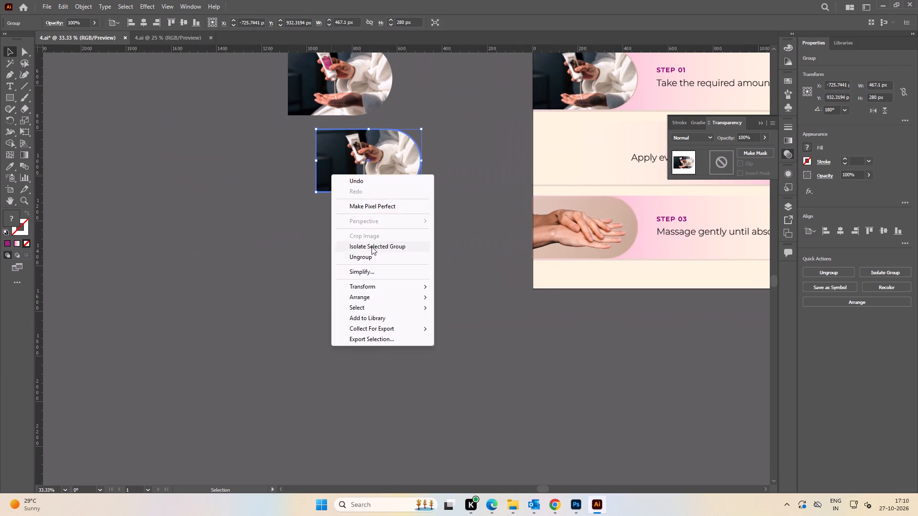
{"action": "left_click", "coordinate": [372, 254]}
{"action": "key", "text": "space"}
{"action": "left_click_drag", "start_coordinate": [449, 181], "coordinate": [414, 226]}
{"action": "left_click", "coordinate": [433, 201]}
Separate the duplicated photo from its backing shape and delete the backing shape.
{"action": "left_click_drag", "start_coordinate": [335, 205], "coordinate": [266, 212]}
{"action": "left_click_drag", "start_coordinate": [405, 223], "coordinate": [381, 196]}
{"action": "key", "text": "Delete"}
Release the clipping mask of the pasted magenta-tube photo, move the image aside and delete its old mask shape.
{"action": "key", "text": "space"}
{"action": "left_click_drag", "start_coordinate": [256, 198], "coordinate": [295, 195]}
{"action": "left_click", "coordinate": [326, 119]}
{"action": "right_click", "coordinate": [326, 119]}
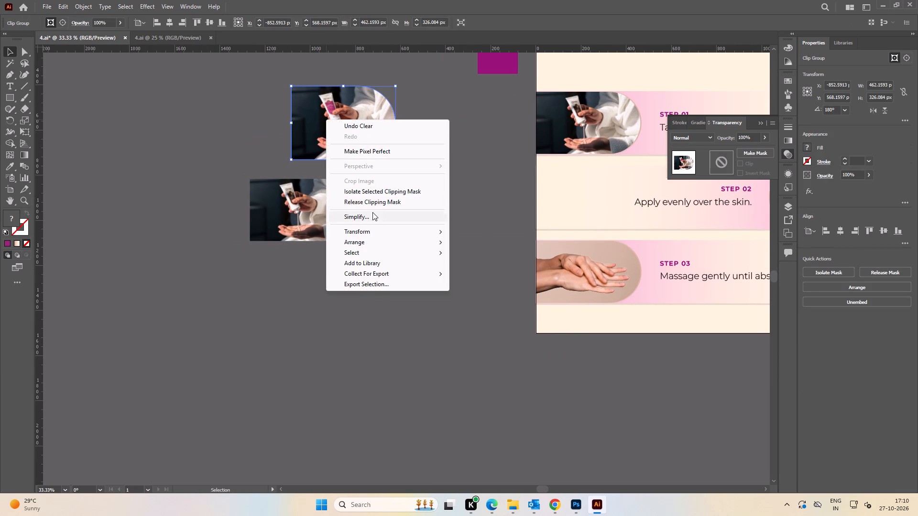
{"action": "left_click", "coordinate": [373, 201]}
{"action": "left_click", "coordinate": [450, 181]}
{"action": "left_click_drag", "start_coordinate": [392, 150], "coordinate": [485, 165]}
{"action": "left_click_drag", "start_coordinate": [279, 86], "coordinate": [343, 159]}
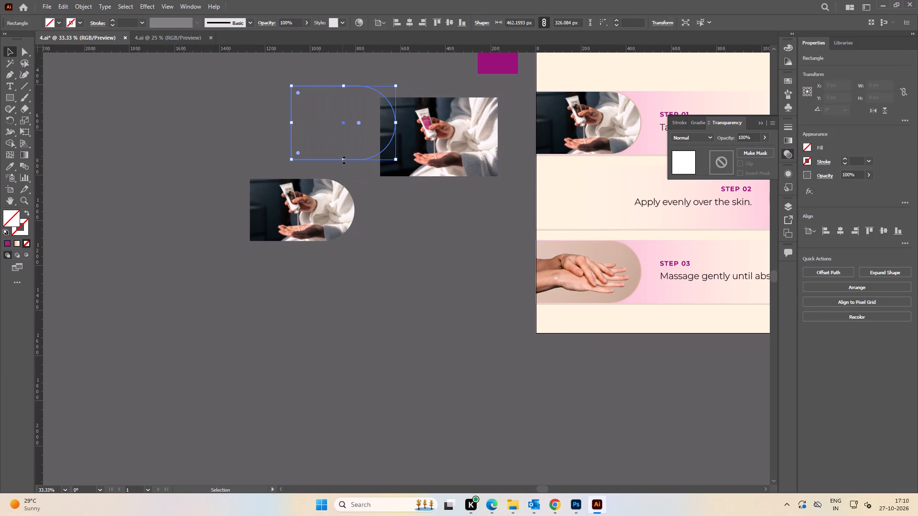
{"action": "key", "text": "Delete"}
Release the duplicated photo's clipping mask and delete its image, keeping only the rounded mask shape.
{"action": "left_click_drag", "start_coordinate": [328, 215], "coordinate": [326, 148]}
{"action": "right_click", "coordinate": [293, 140]}
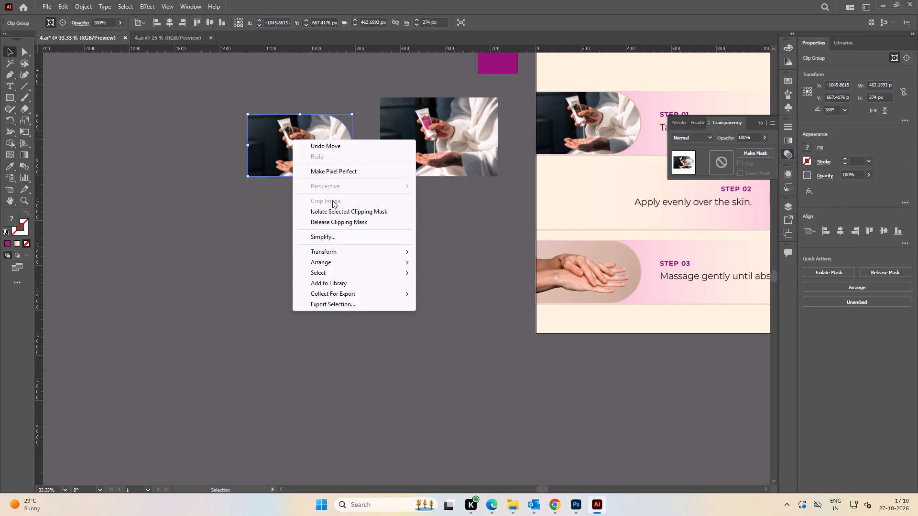
{"action": "left_click", "coordinate": [338, 217]}
{"action": "left_click_drag", "start_coordinate": [317, 241], "coordinate": [319, 234]}
{"action": "left_click_drag", "start_coordinate": [348, 178], "coordinate": [320, 234]}
{"action": "key", "text": "Delete"}
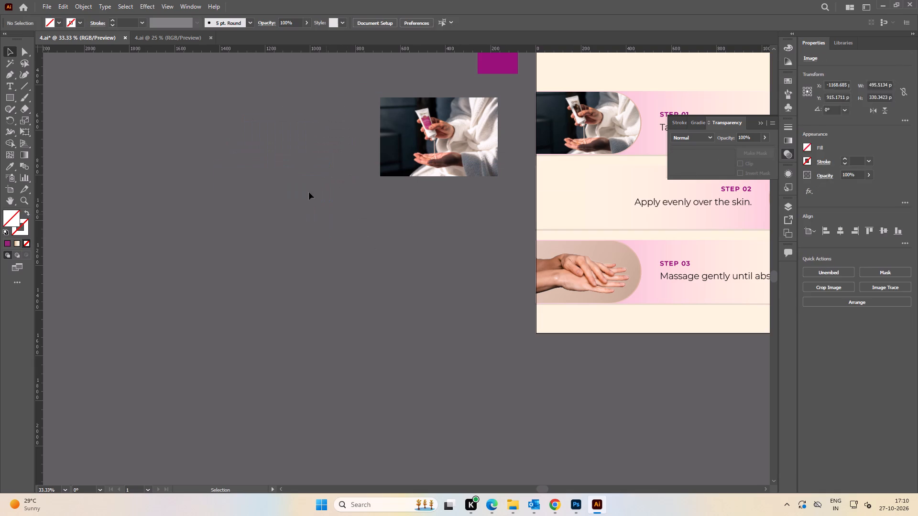
Give the leftover rounded mask shape a 1 pt stroke.
{"action": "left_click", "coordinate": [288, 159]}
{"action": "left_click_drag", "start_coordinate": [233, 106], "coordinate": [296, 218]}
{"action": "left_click", "coordinate": [844, 157]}
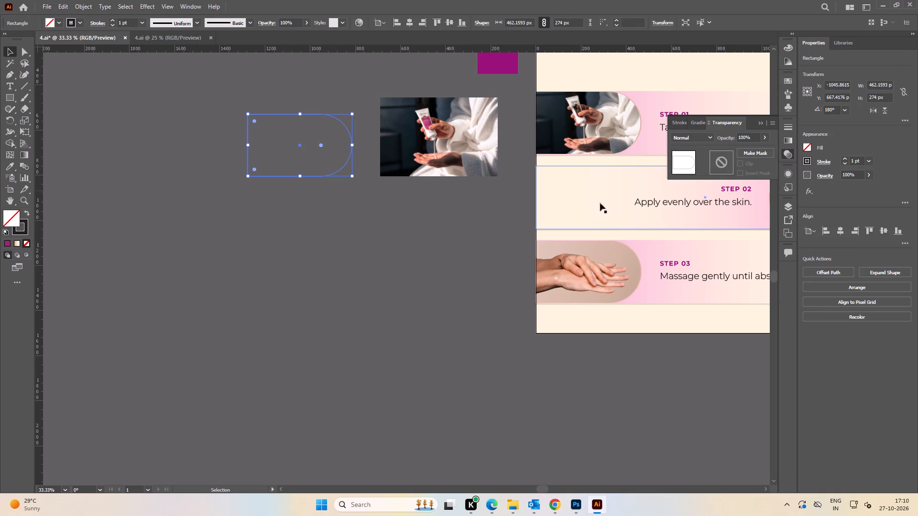
Move the magenta-tube image over the rounded outline and bring the outline to the front.
{"action": "key", "text": "space"}
{"action": "left_click_drag", "start_coordinate": [356, 228], "coordinate": [415, 265]}
{"action": "left_click", "coordinate": [413, 264]}
{"action": "left_click_drag", "start_coordinate": [524, 193], "coordinate": [409, 193]}
{"action": "scroll", "coordinate": [368, 192], "scroll_direction": "up", "scroll_amount": 2, "text": "alt"}
{"action": "left_click_drag", "start_coordinate": [208, 124], "coordinate": [239, 179]}
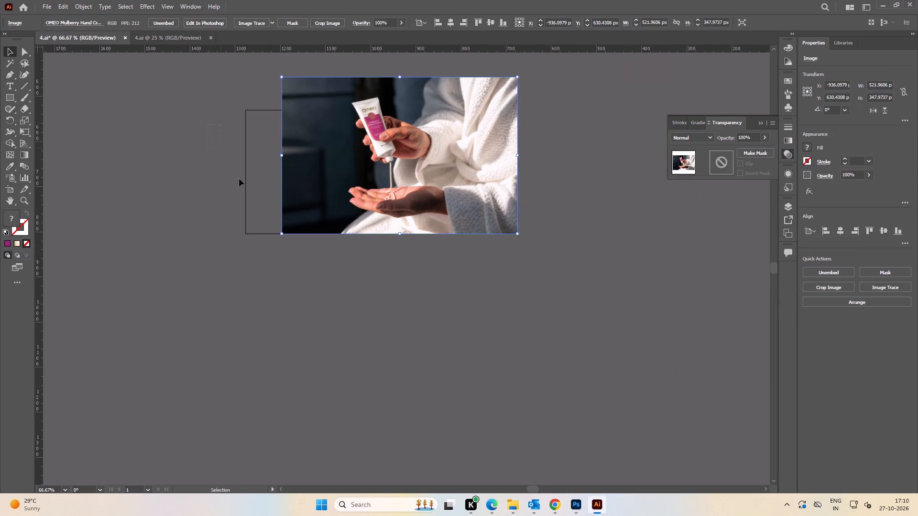
{"action": "left_click_drag", "start_coordinate": [239, 179], "coordinate": [251, 193]}
{"action": "key", "text": "ctrl+shift+bracketright"}
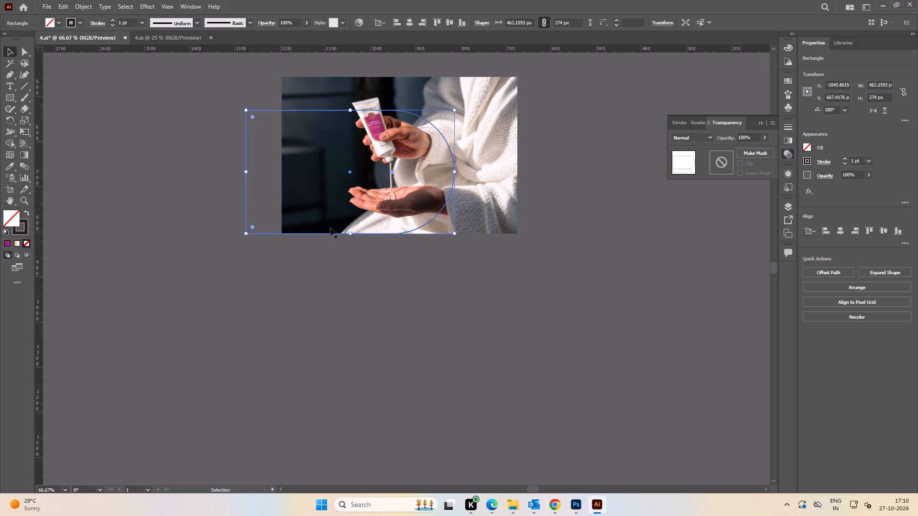
{"action": "left_click", "coordinate": [518, 244]}
Scale the magenta-tube image proportionally to about 470 × 313 px and position it to fill the rounded outline.
{"action": "key", "text": "space"}
{"action": "left_click_drag", "start_coordinate": [496, 183], "coordinate": [528, 195]}
{"action": "left_click_drag", "start_coordinate": [533, 195], "coordinate": [486, 206]}
{"action": "scroll", "coordinate": [376, 140], "scroll_direction": "up", "scroll_amount": 1, "text": "alt"}
{"action": "key", "text": "space"}
{"action": "left_click_drag", "start_coordinate": [393, 140], "coordinate": [402, 151]}
{"action": "left_click_drag", "start_coordinate": [397, 89], "coordinate": [398, 90], "text": "shift"}
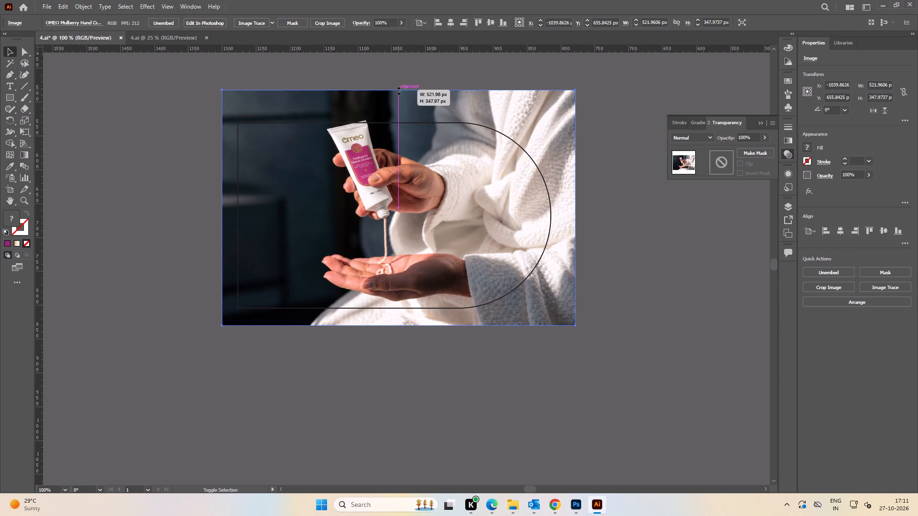
{"action": "left_click_drag", "start_coordinate": [398, 90], "coordinate": [398, 107], "text": "shift"}
{"action": "left_click_drag", "start_coordinate": [401, 169], "coordinate": [391, 169]}
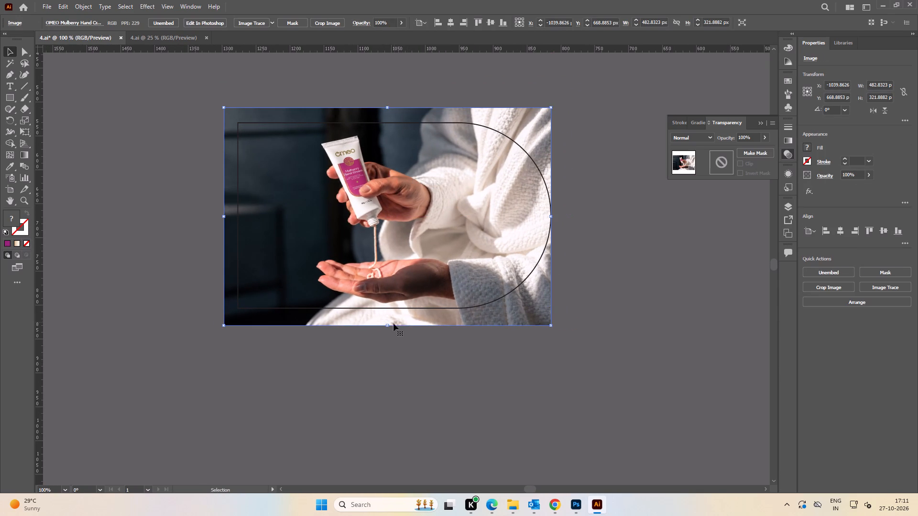
{"action": "left_click_drag", "start_coordinate": [389, 325], "coordinate": [387, 320], "text": "shift"}
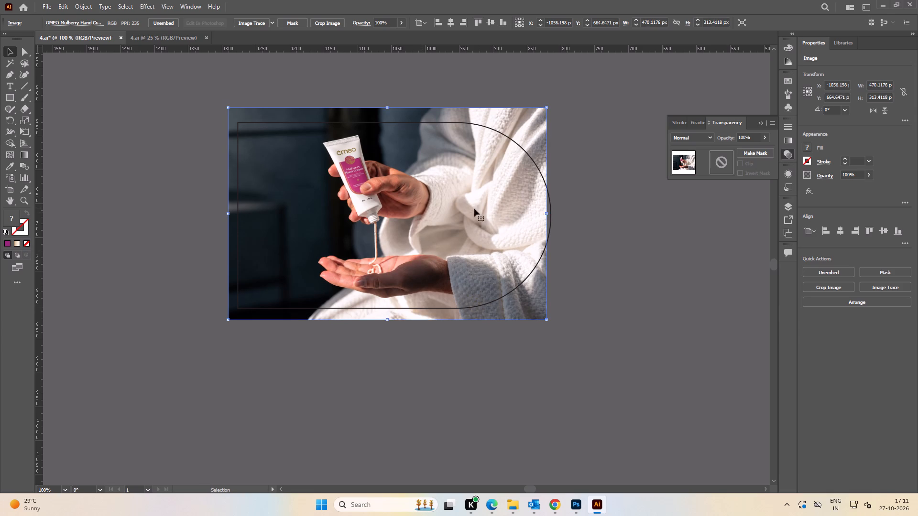
{"action": "left_click_drag", "start_coordinate": [457, 209], "coordinate": [463, 209]}
Make a clipping mask from the rounded outline and the magenta-tube image.
{"action": "left_click", "coordinate": [652, 324]}
{"action": "left_click_drag", "start_coordinate": [627, 338], "coordinate": [409, 210]}
{"action": "right_click", "coordinate": [409, 210]}
{"action": "left_click", "coordinate": [446, 295]}
Move the newly clipped magenta-tube photo closer to the artboard, to about X -426 px, Y 648 px.
{"action": "scroll", "coordinate": [477, 229], "scroll_direction": "down", "scroll_amount": 2, "text": "alt"}
{"action": "key", "text": "space"}
{"action": "key", "text": "space"}
{"action": "key", "text": "space"}
{"action": "key", "text": "space"}
{"action": "key", "text": "space"}
{"action": "key", "text": "space"}
{"action": "key", "text": "space"}
{"action": "key", "text": "space"}
{"action": "key", "text": "space"}
{"action": "key", "text": "space"}
{"action": "key", "text": "space"}
{"action": "key", "text": "space"}
{"action": "key", "text": "space"}
{"action": "left_click_drag", "start_coordinate": [539, 229], "coordinate": [317, 235]}
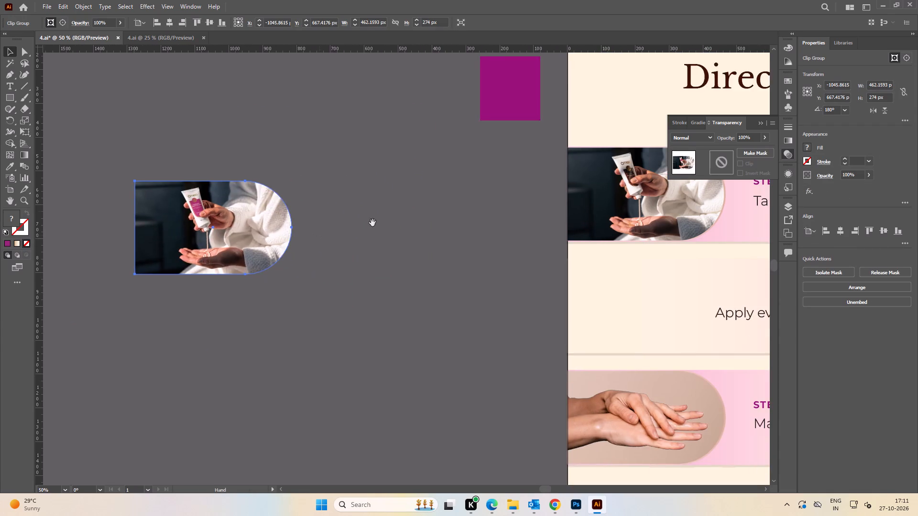
{"action": "left_click_drag", "start_coordinate": [393, 213], "coordinate": [329, 265]}
{"action": "left_click_drag", "start_coordinate": [139, 278], "coordinate": [349, 270]}
Ungroup the old Step 01 photo from its rounded border shape.
{"action": "key", "text": "space"}
{"action": "left_click_drag", "start_coordinate": [425, 266], "coordinate": [235, 197]}
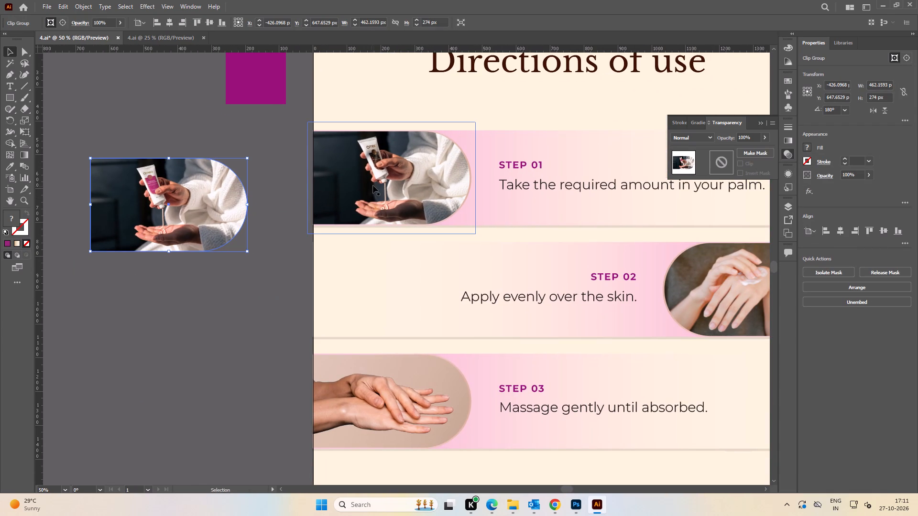
{"action": "left_click", "coordinate": [390, 176]}
{"action": "right_click", "coordinate": [390, 176]}
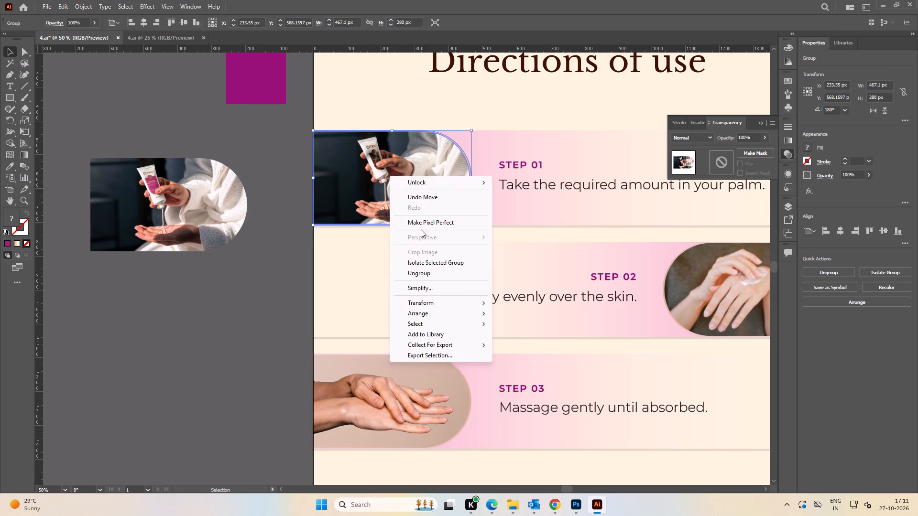
{"action": "left_click", "coordinate": [427, 270]}
{"action": "left_click", "coordinate": [299, 269]}
Align the magenta-tube photo with the old Step 01 photo by left edges and vertical position so it covers it.
{"action": "left_click", "coordinate": [383, 188]}
{"action": "left_click", "coordinate": [189, 212], "text": "shift"}
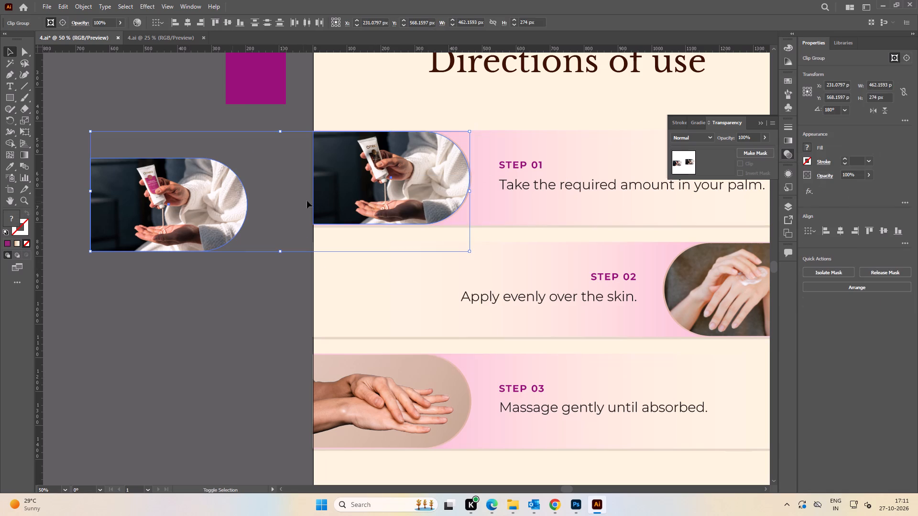
{"action": "left_click", "coordinate": [370, 190]}
{"action": "left_click", "coordinate": [823, 232]}
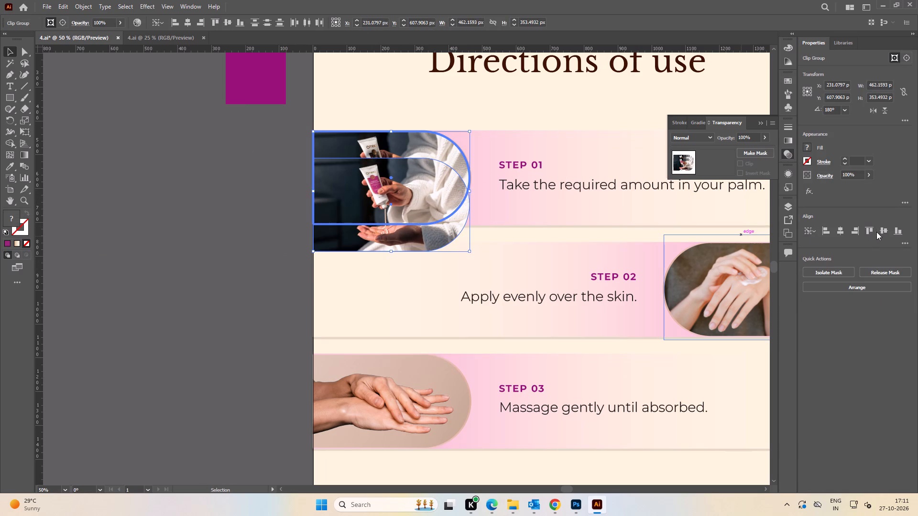
{"action": "left_click", "coordinate": [882, 231]}
Shift the magenta-tube photo sideways off the old Step 01 photo and delete the old photo.
{"action": "left_click", "coordinate": [214, 202]}
{"action": "scroll", "coordinate": [336, 197], "scroll_direction": "up", "scroll_amount": 1, "text": "alt"}
{"action": "left_click_drag", "start_coordinate": [416, 196], "coordinate": [284, 199]}
{"action": "left_click", "coordinate": [448, 192]}
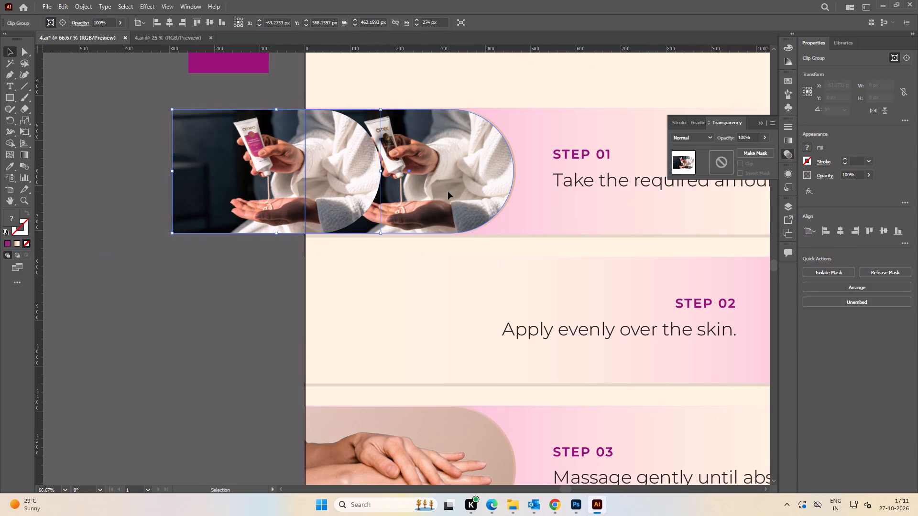
{"action": "key", "text": "Delete"}
Align the magenta-tube photo to the artboard's left edge so it fills the Step 01 rounded border shape.
{"action": "left_click", "coordinate": [277, 179]}
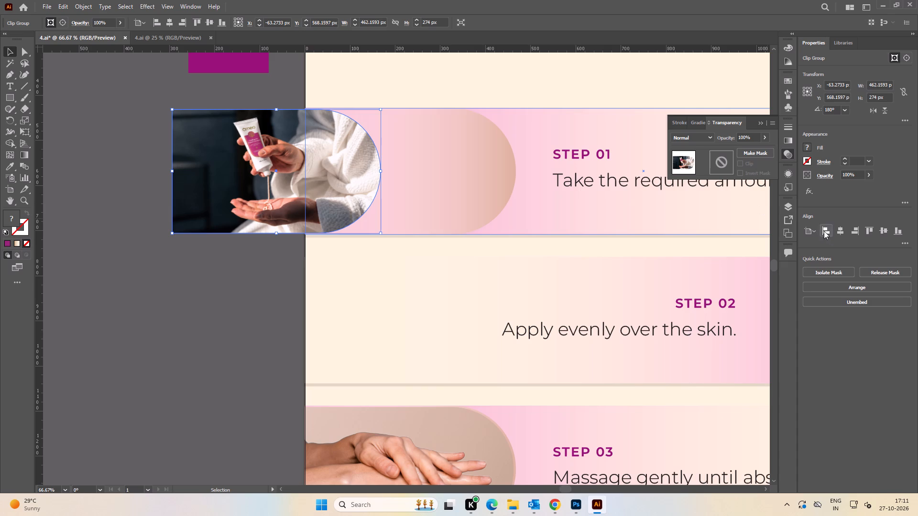
{"action": "left_click_drag", "start_coordinate": [824, 231], "coordinate": [819, 231]}
{"action": "left_click", "coordinate": [823, 229]}
{"action": "left_click", "coordinate": [160, 222]}
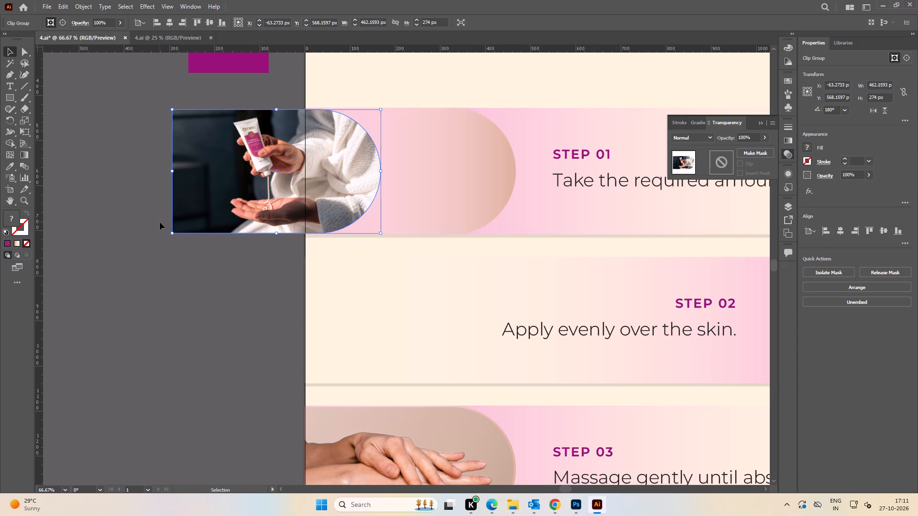
{"action": "left_click", "coordinate": [206, 188]}
{"action": "left_click", "coordinate": [823, 232]}
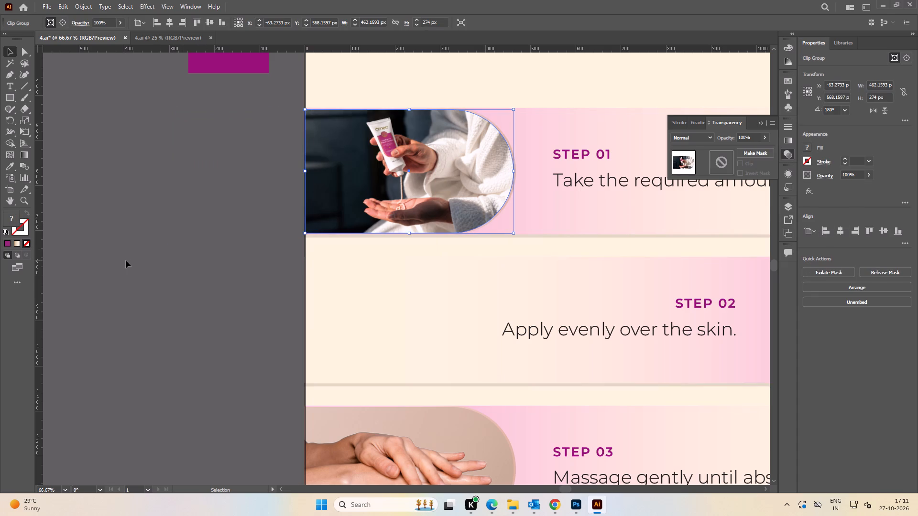
{"action": "left_click", "coordinate": [126, 260]}
Examine the replaced Step 01 photo up close and within the whole layout.
{"action": "scroll", "coordinate": [152, 232], "scroll_direction": "down", "scroll_amount": 3, "text": "alt"}
{"action": "key", "text": "space"}
{"action": "key", "text": "space"}
{"action": "key", "text": "space"}
{"action": "left_click_drag", "start_coordinate": [171, 231], "coordinate": [182, 232]}
{"action": "scroll", "coordinate": [269, 216], "scroll_direction": "up", "scroll_amount": 3, "text": "alt"}
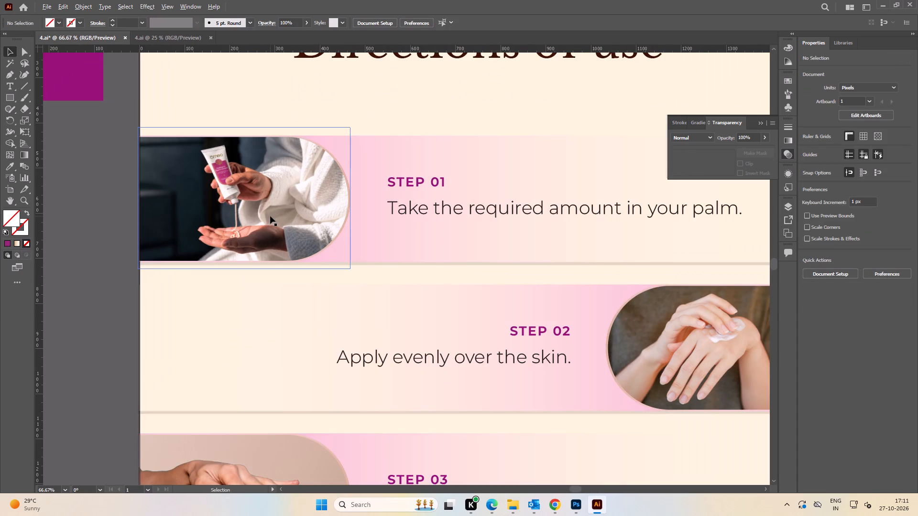
{"action": "scroll", "coordinate": [270, 215], "scroll_direction": "down", "scroll_amount": 1, "text": "alt"}
{"action": "key", "text": "space"}
{"action": "left_click", "coordinate": [257, 220]}
{"action": "scroll", "coordinate": [318, 220], "scroll_direction": "down", "scroll_amount": 1, "text": "alt"}
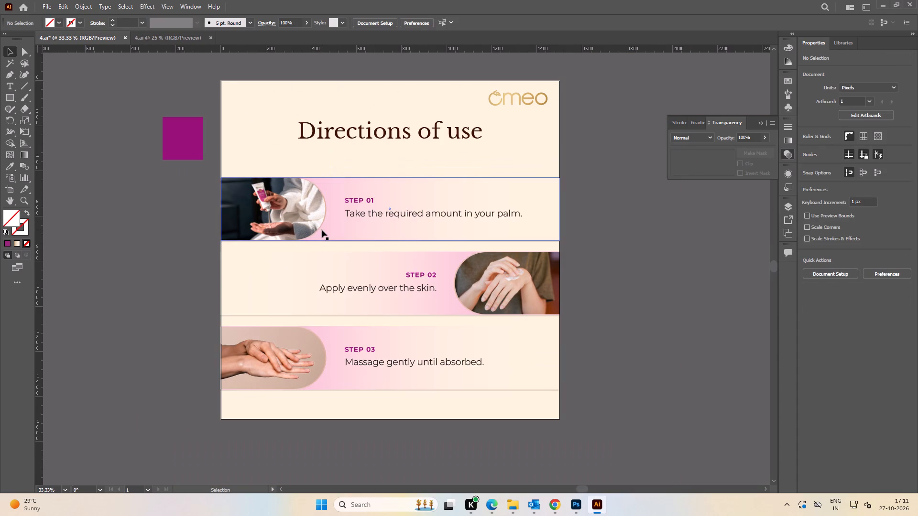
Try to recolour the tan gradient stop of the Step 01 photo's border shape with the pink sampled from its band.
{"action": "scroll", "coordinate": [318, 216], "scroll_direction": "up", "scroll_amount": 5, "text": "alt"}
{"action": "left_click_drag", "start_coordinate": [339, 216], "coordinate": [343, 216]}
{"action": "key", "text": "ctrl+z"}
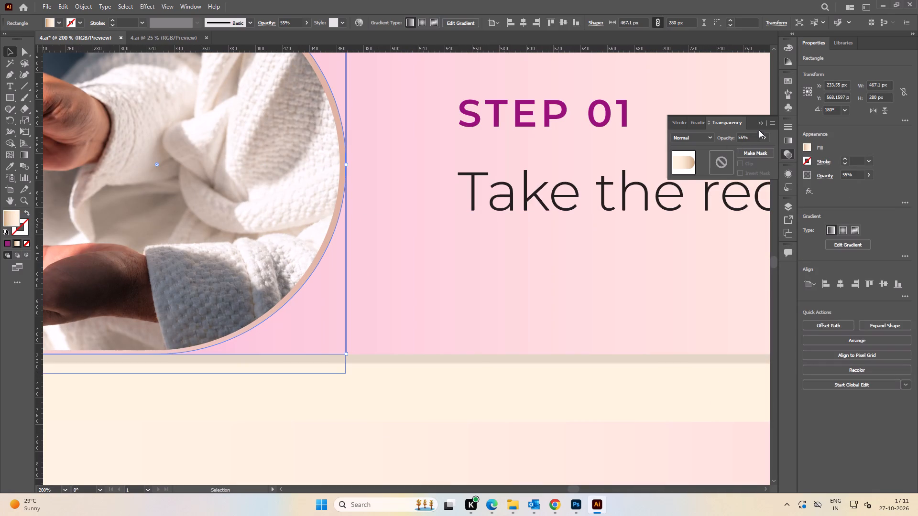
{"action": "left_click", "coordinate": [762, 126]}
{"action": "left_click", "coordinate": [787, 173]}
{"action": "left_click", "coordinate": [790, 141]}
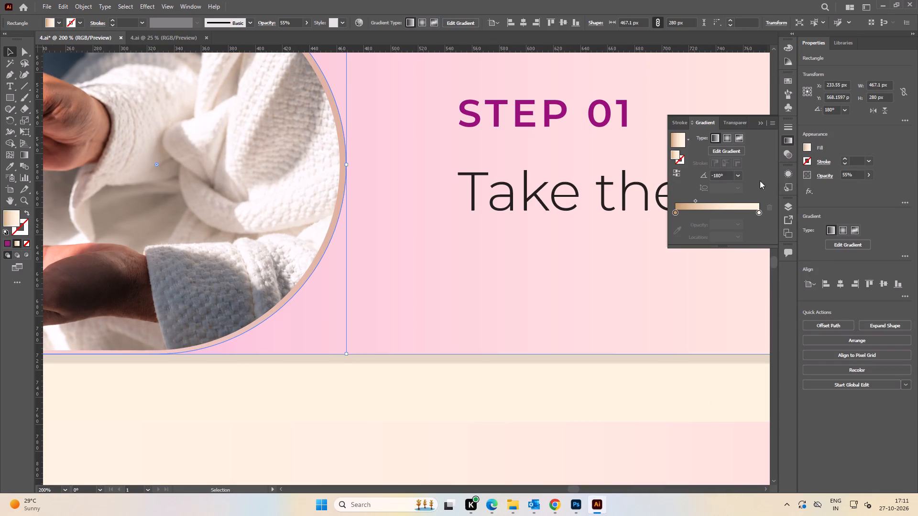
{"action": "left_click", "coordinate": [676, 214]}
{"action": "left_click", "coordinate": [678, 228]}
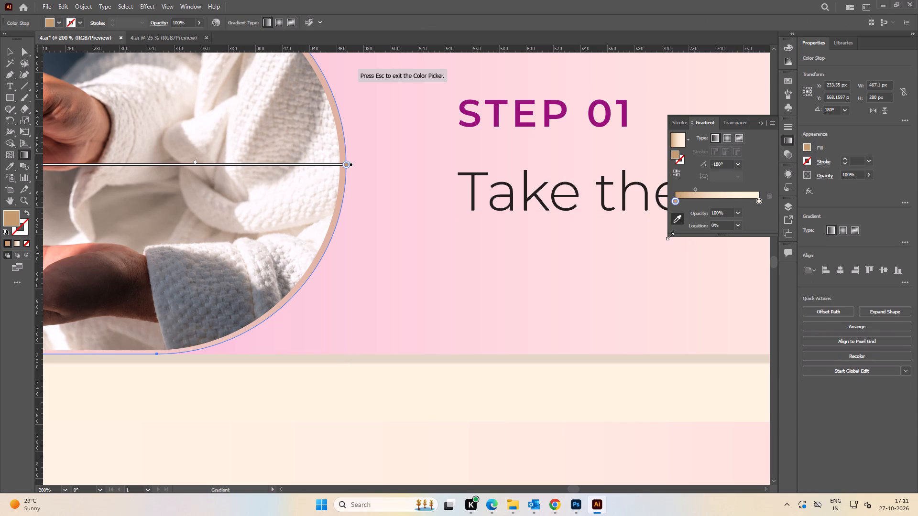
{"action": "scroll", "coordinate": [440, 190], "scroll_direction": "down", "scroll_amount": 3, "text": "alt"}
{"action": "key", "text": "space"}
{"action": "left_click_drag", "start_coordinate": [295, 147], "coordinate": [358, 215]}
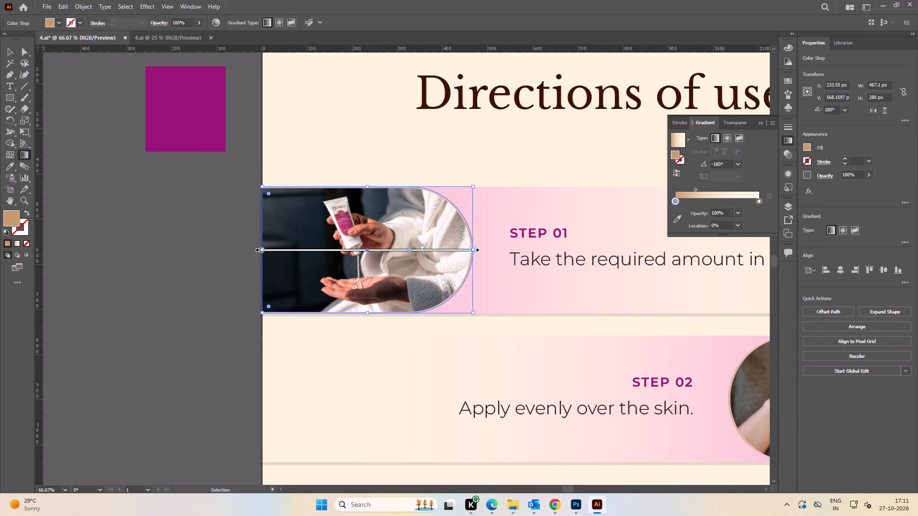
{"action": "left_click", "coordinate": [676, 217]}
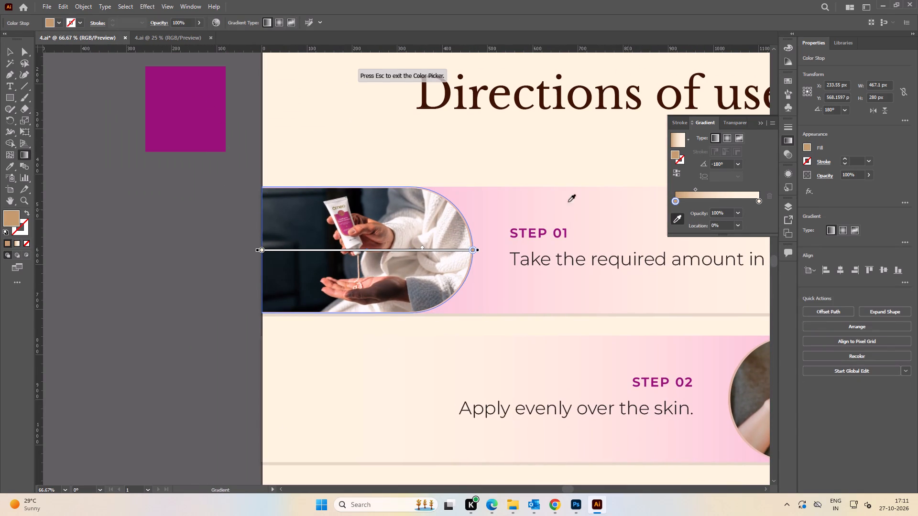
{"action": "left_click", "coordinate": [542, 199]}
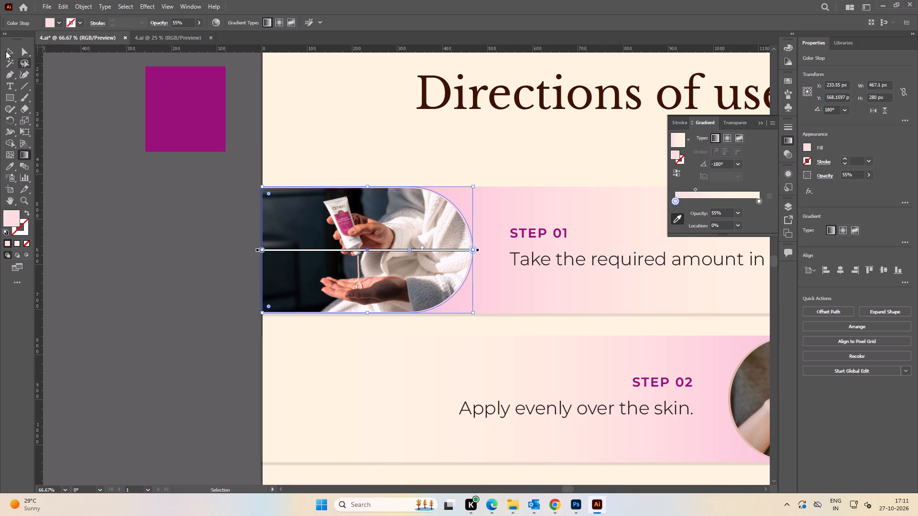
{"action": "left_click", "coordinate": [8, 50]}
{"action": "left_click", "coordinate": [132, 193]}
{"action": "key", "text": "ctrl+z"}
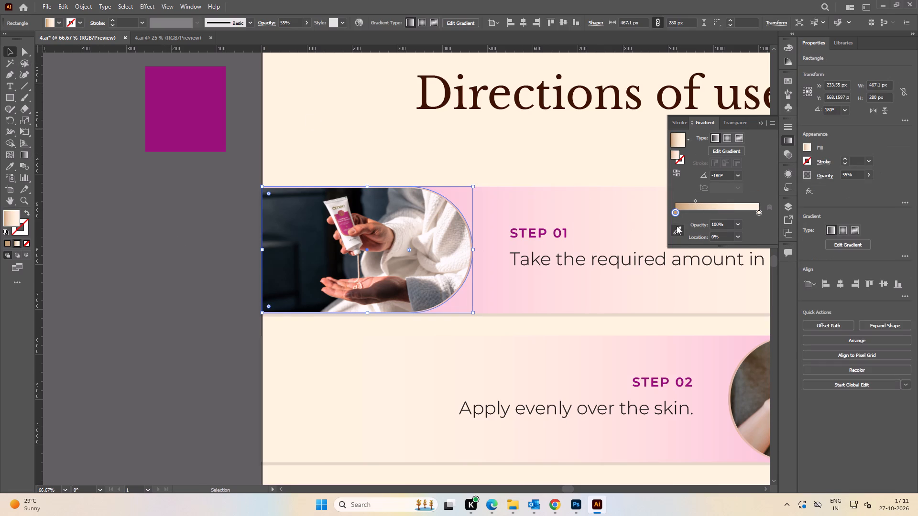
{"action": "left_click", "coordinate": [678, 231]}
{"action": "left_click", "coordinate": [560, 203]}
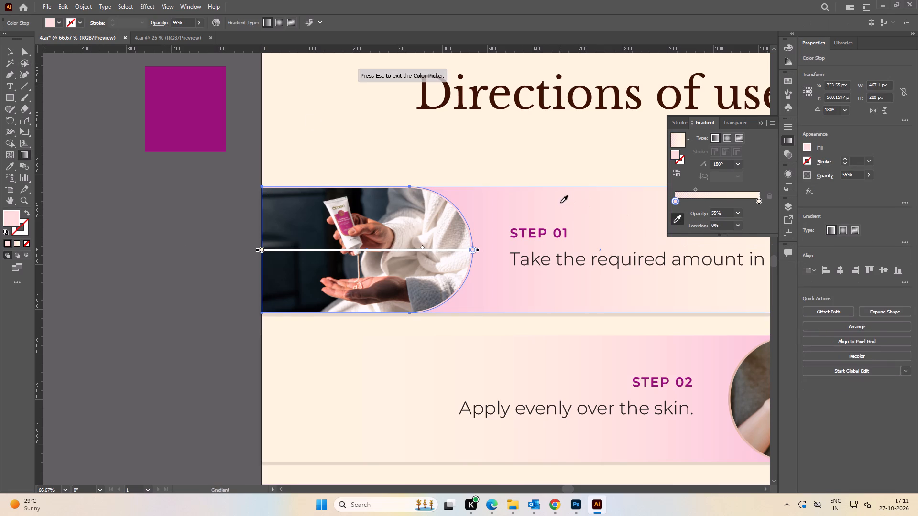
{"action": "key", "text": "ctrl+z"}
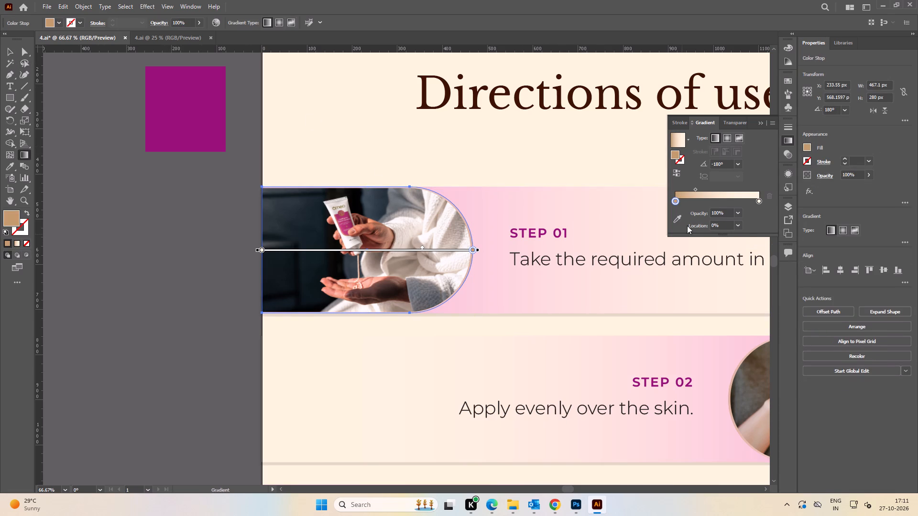
Recolour the tan gradient stop of the Step 01 photo's border shape with the magenta sampled from the square beside the artboard.
{"action": "left_click", "coordinate": [677, 218]}
{"action": "left_click", "coordinate": [191, 111]}
{"action": "key", "text": "v"}
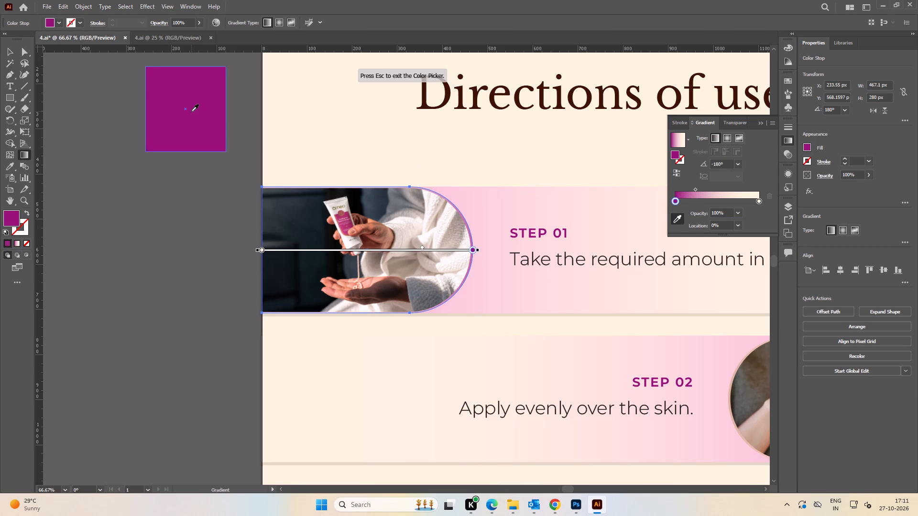
{"action": "left_click", "coordinate": [192, 236]}
{"action": "scroll", "coordinate": [223, 244], "scroll_direction": "down", "scroll_amount": 1, "text": "alt"}
{"action": "key", "text": "space"}
{"action": "left_click_drag", "start_coordinate": [217, 249], "coordinate": [228, 243]}
{"action": "scroll", "coordinate": [400, 251], "scroll_direction": "up", "scroll_amount": 2, "text": "alt"}
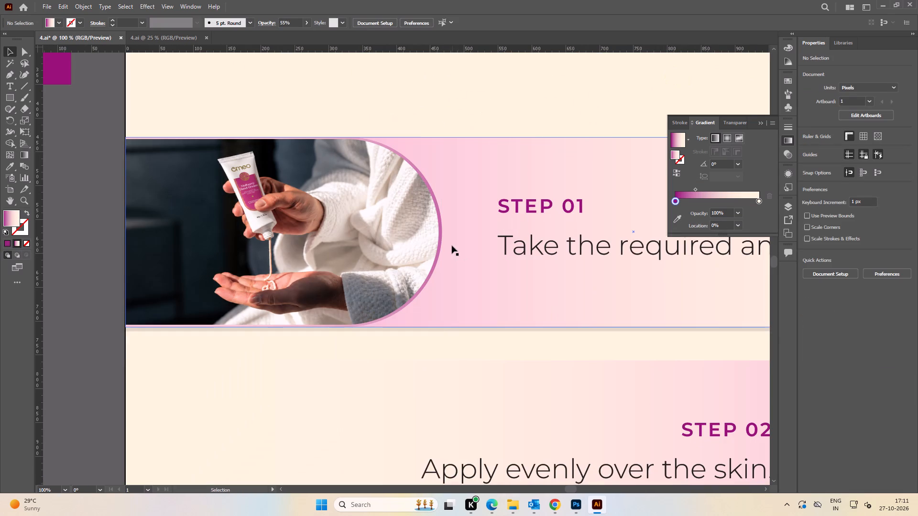
Set the opacity of the magenta gradient stop in the Step 01 border shape to 60%.
{"action": "left_click_drag", "start_coordinate": [440, 244], "coordinate": [445, 244]}
{"action": "key", "text": "ctrl+z"}
{"action": "key", "text": "ctrl+z"}
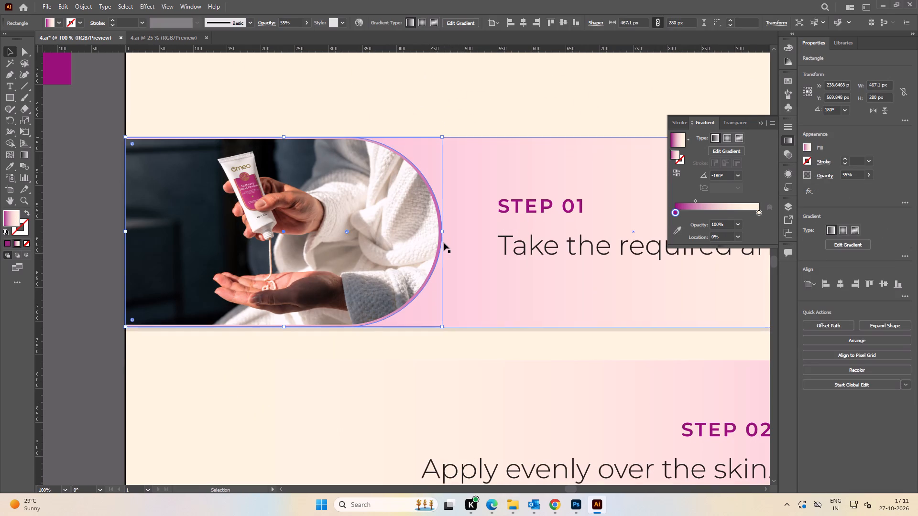
{"action": "left_click", "coordinate": [738, 226]}
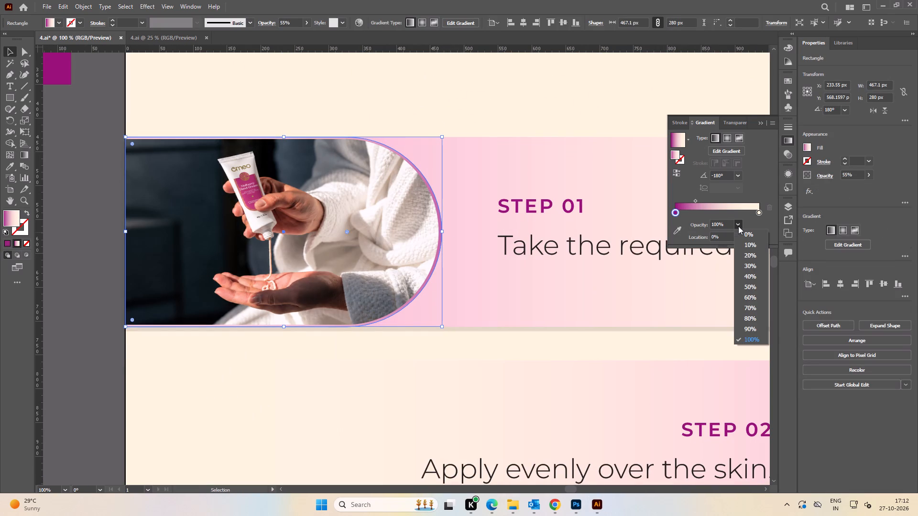
{"action": "left_click", "coordinate": [750, 297]}
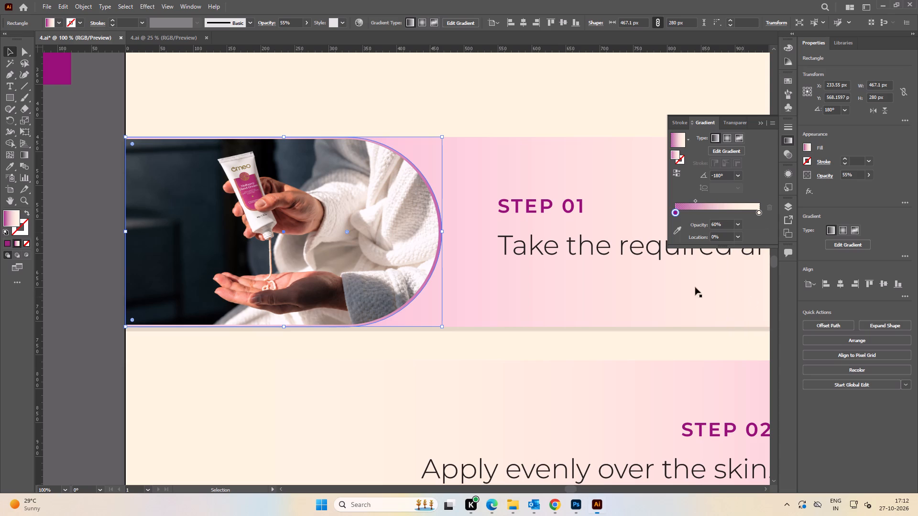
{"action": "double_click", "coordinate": [82, 204]}
{"action": "scroll", "coordinate": [139, 206], "scroll_direction": "down", "scroll_amount": 1, "text": "alt"}
{"action": "key", "text": "space"}
{"action": "left_click_drag", "start_coordinate": [126, 205], "coordinate": [189, 210]}
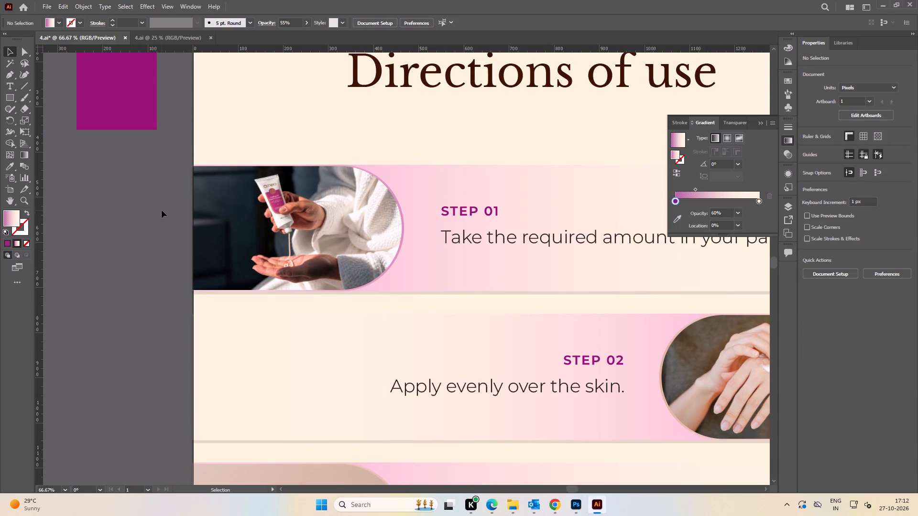
{"action": "left_click", "coordinate": [162, 210]}
Ungroup the Step 02 and Step 03 photos from their rounded border shapes.
{"action": "scroll", "coordinate": [163, 210], "scroll_direction": "down", "scroll_amount": 2, "text": "alt"}
{"action": "scroll", "coordinate": [167, 224], "scroll_direction": "up", "scroll_amount": 2, "text": "alt"}
{"action": "key", "text": "space"}
{"action": "left_click_drag", "start_coordinate": [168, 230], "coordinate": [212, 198]}
{"action": "key", "text": "space"}
{"action": "key", "text": "space"}
{"action": "key", "text": "space"}
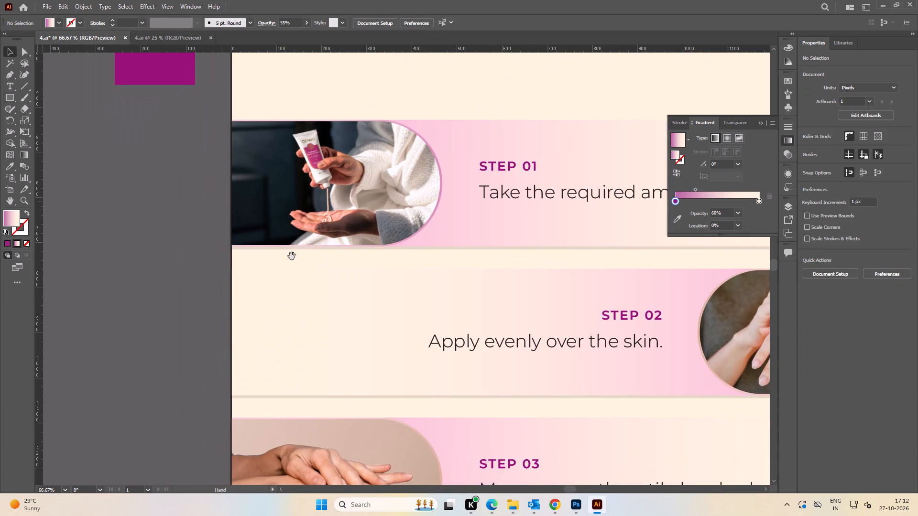
{"action": "left_click_drag", "start_coordinate": [546, 298], "coordinate": [388, 230]}
{"action": "left_click_drag", "start_coordinate": [542, 274], "coordinate": [531, 273]}
{"action": "key", "text": "ctrl+z"}
{"action": "key", "text": "ctrl+shift+g"}
{"action": "left_click", "coordinate": [238, 392]}
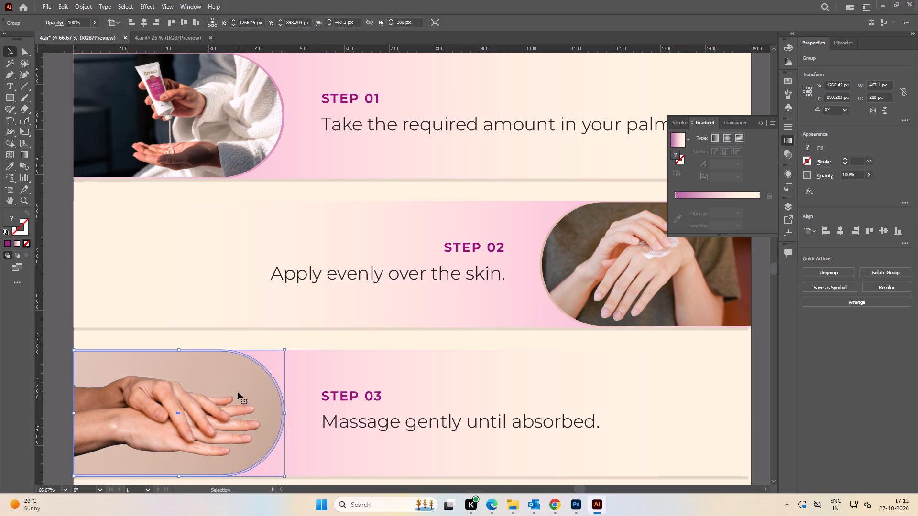
{"action": "key", "text": "ctrl+shift+g"}
{"action": "left_click", "coordinate": [48, 282]}
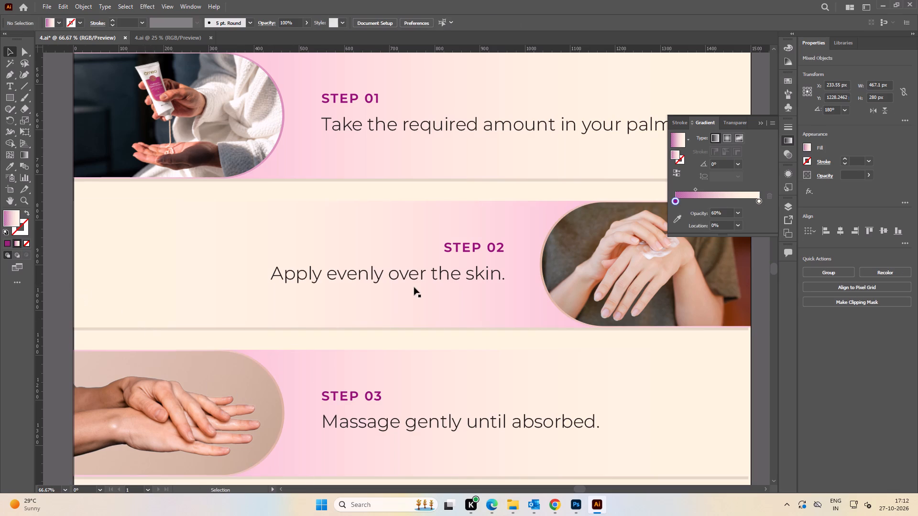
Apply the Step 01 border's magenta gradient to the Step 02 and Step 03 photo border shapes with the Eyedropper.
{"action": "left_click", "coordinate": [540, 270]}
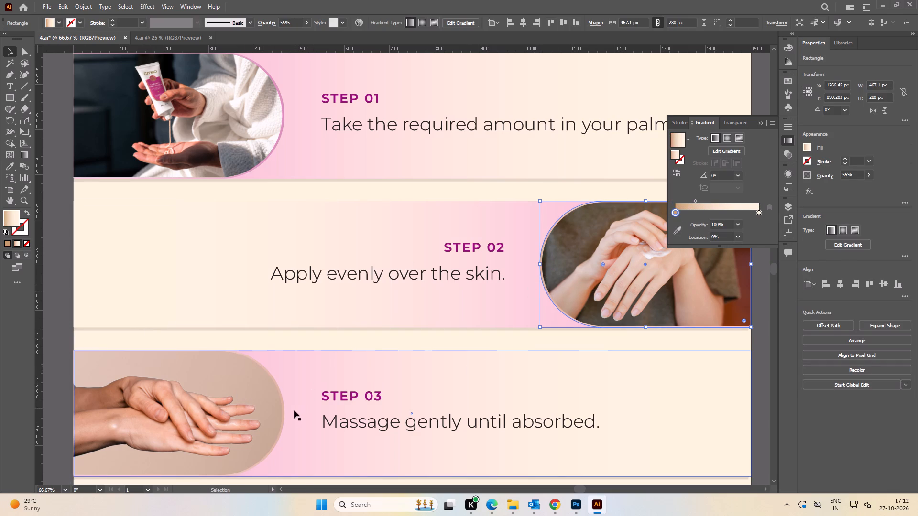
{"action": "left_click", "coordinate": [284, 414], "text": "shift"}
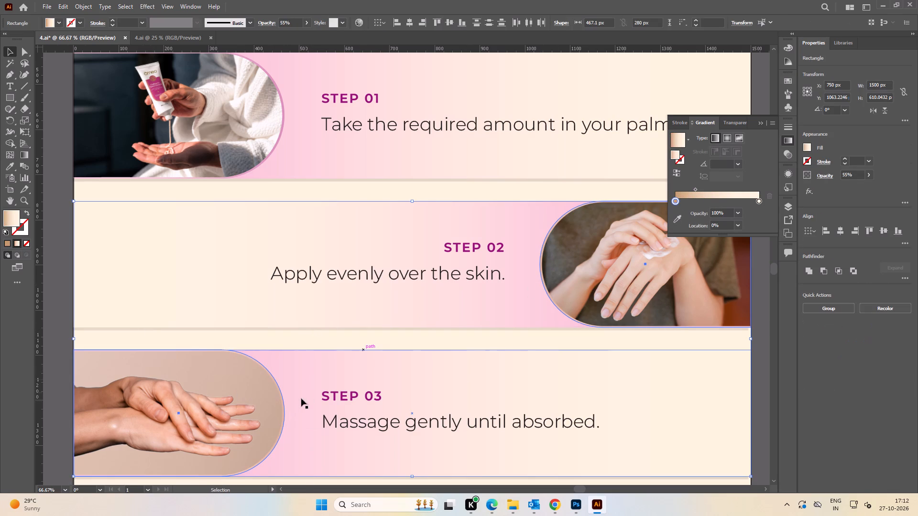
{"action": "left_click_drag", "start_coordinate": [286, 416], "coordinate": [295, 415]}
{"action": "key", "text": "ctrl+z"}
{"action": "key", "text": "i"}
{"action": "left_click", "coordinate": [284, 121]}
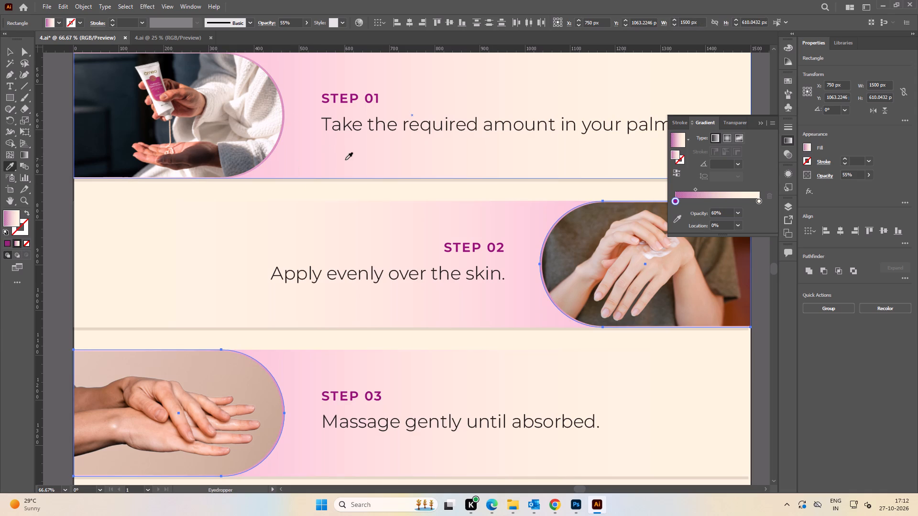
{"action": "key", "text": "v"}
{"action": "scroll", "coordinate": [403, 190], "scroll_direction": "down", "scroll_amount": 3, "text": "alt"}
{"action": "left_click", "coordinate": [568, 216]}
{"action": "key", "text": "space"}
{"action": "left_click_drag", "start_coordinate": [581, 211], "coordinate": [566, 231]}
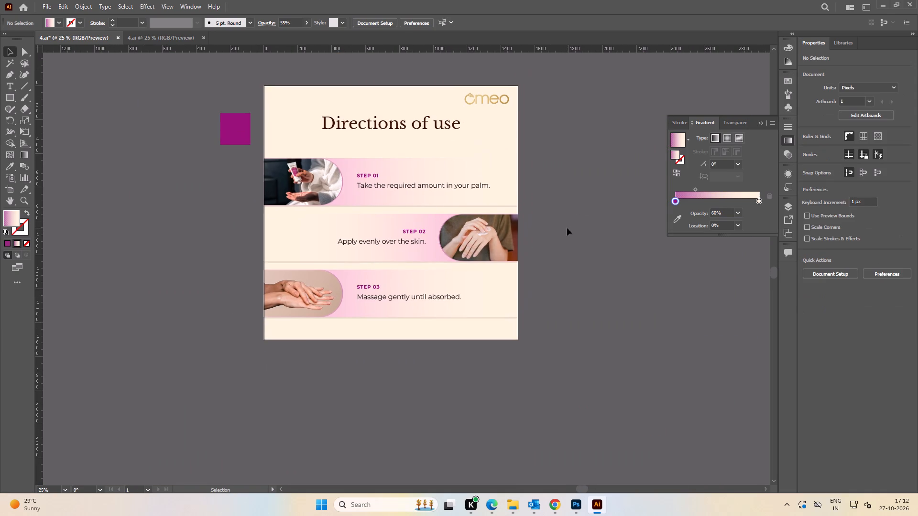
Recolour the 'Directions of use' title with the magenta sampled from the square beside the artboard.
{"action": "left_click", "coordinate": [363, 128]}
{"action": "key", "text": "i"}
{"action": "left_click", "coordinate": [236, 123]}
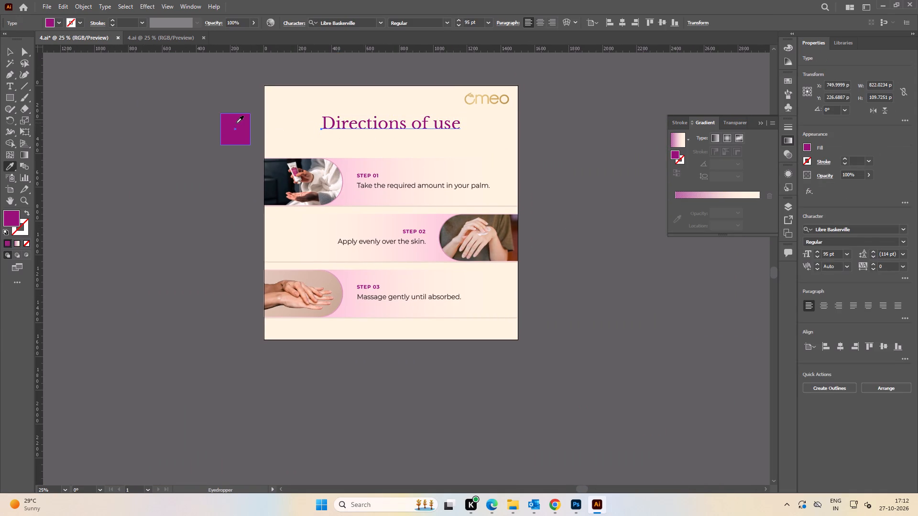
{"action": "key", "text": "v"}
{"action": "left_click", "coordinate": [175, 191]}
Save the square layout document 4.ai.
{"action": "key", "text": "ctrl+s"}
{"action": "key", "text": "ctrl+s"}
{"action": "key", "text": "ctrl+s"}
{"action": "key", "text": "ctrl+s"}
{"action": "key", "text": "ctrl+s"}
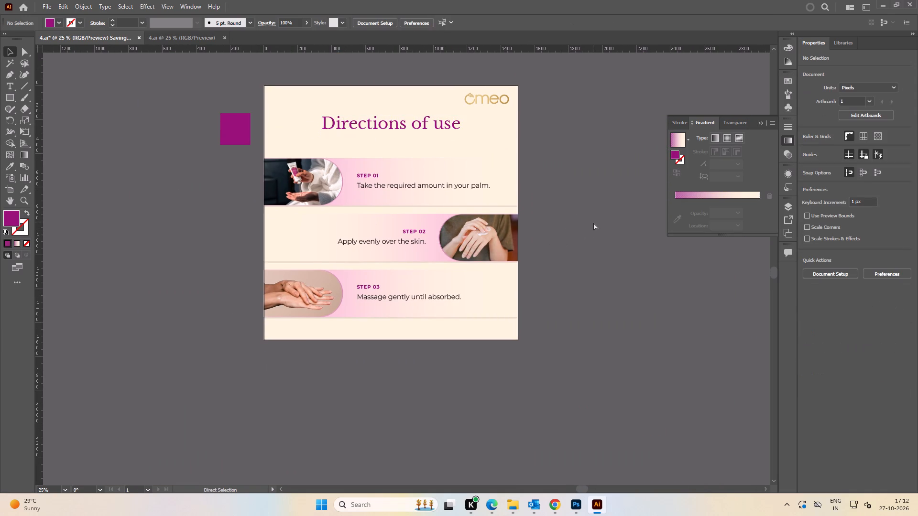
Save the square layout document 4.ai.
{"action": "key", "text": "ctrl+s"}
{"action": "key", "text": "ctrl+s"}
{"action": "key", "text": "ctrl+s"}
{"action": "key", "text": "ctrl+s"}
{"action": "key", "text": "ctrl+s"}
{"action": "key", "text": "ctrl+s"}
{"action": "key", "text": "ctrl+s"}
{"action": "key", "text": "ctrl+s"}
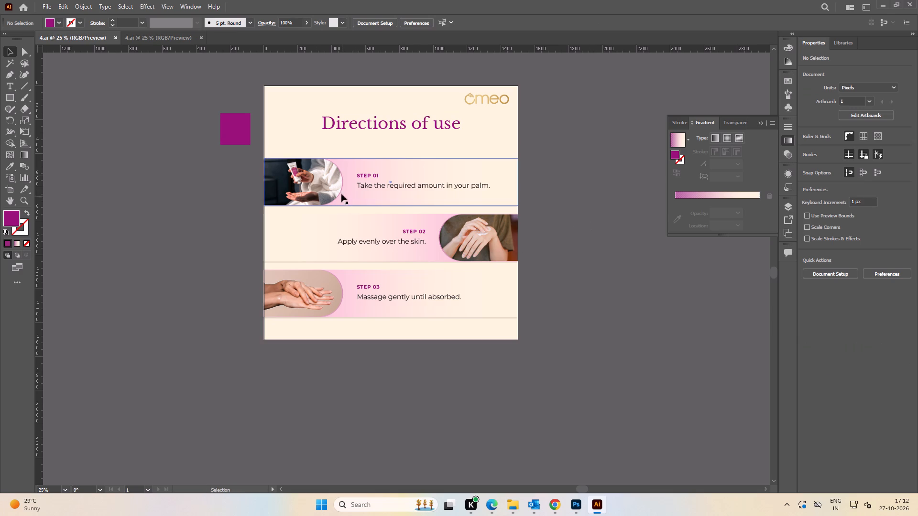
Copy the Step 01 photo's rounded border shape from the square document into the portrait document, beside the artboard.
{"action": "left_click", "coordinate": [150, 36]}
{"action": "left_click", "coordinate": [98, 37]}
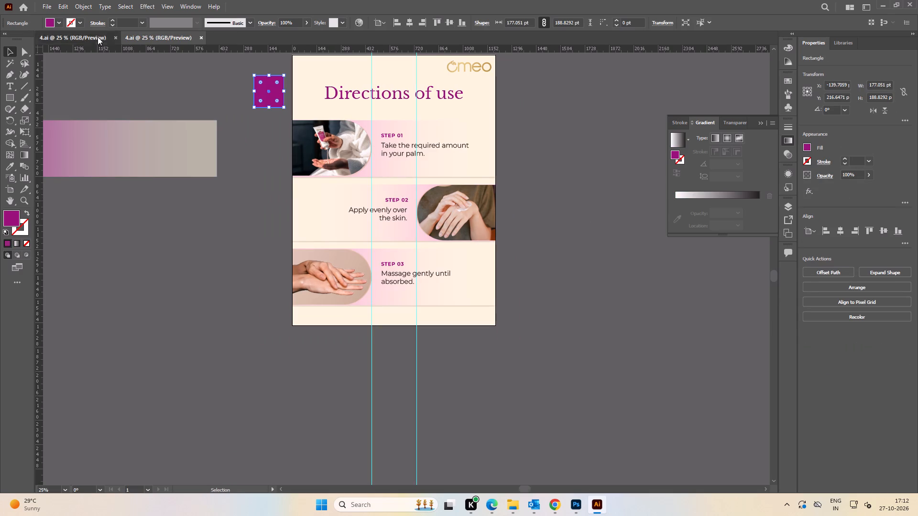
{"action": "left_click_drag", "start_coordinate": [341, 189], "coordinate": [364, 164]}
{"action": "key", "text": "ctrl+z"}
{"action": "left_click", "coordinate": [219, 192]}
{"action": "scroll", "coordinate": [373, 182], "scroll_direction": "up", "scroll_amount": 3, "text": "alt"}
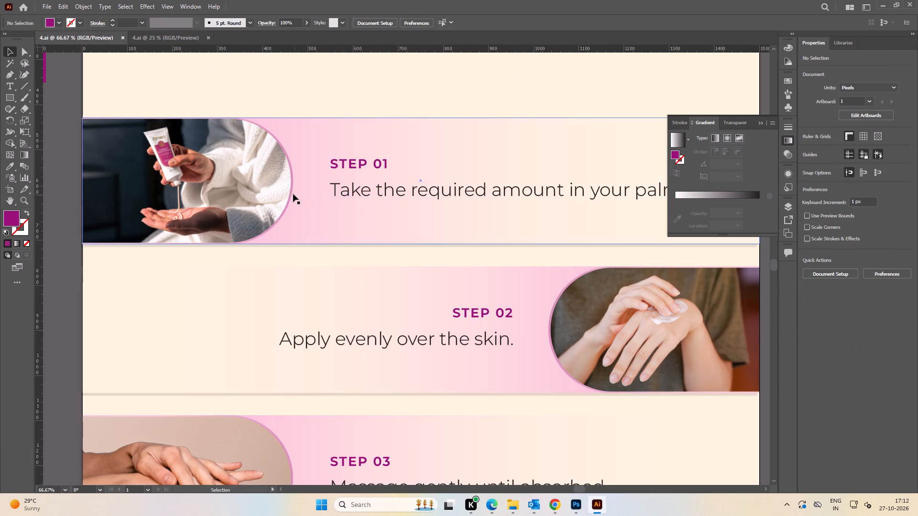
{"action": "left_click_drag", "start_coordinate": [292, 194], "coordinate": [175, 40]}
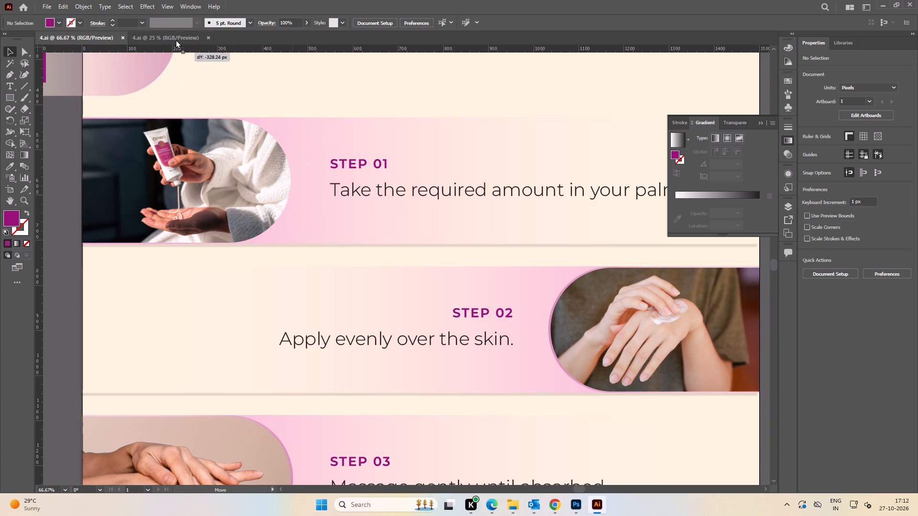
{"action": "left_click_drag", "start_coordinate": [175, 40], "coordinate": [190, 168]}
{"action": "left_click_drag", "start_coordinate": [155, 160], "coordinate": [233, 214]}
Delete the large loose gradient rectangle beside the portrait artboard.
{"action": "left_click", "coordinate": [186, 144]}
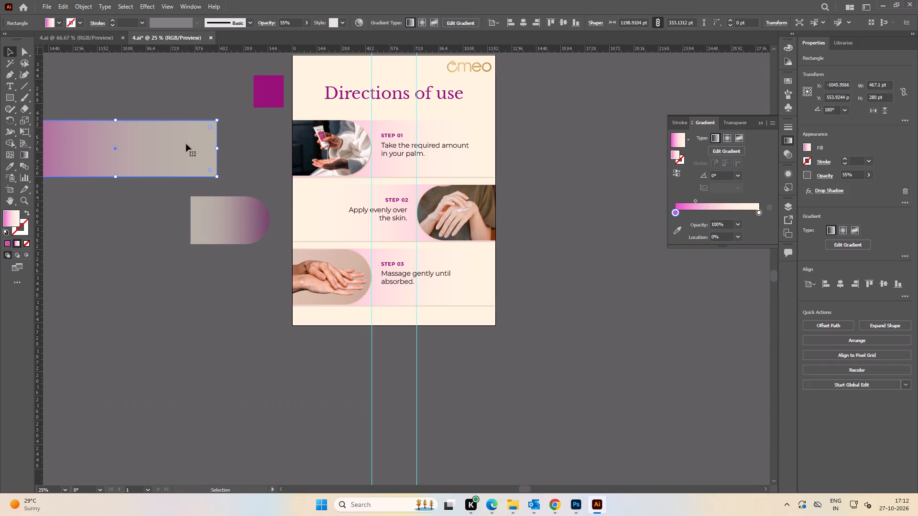
{"action": "key", "text": "Delete"}
Apply the copied shape's magenta gradient to the portrait layout's Step 01 photo border with the Eyedropper.
{"action": "scroll", "coordinate": [355, 178], "scroll_direction": "up", "scroll_amount": 3}
{"action": "left_click_drag", "start_coordinate": [367, 182], "coordinate": [374, 187]}
{"action": "key", "text": "ctrl+z"}
{"action": "left_click", "coordinate": [369, 181]}
{"action": "left_click", "coordinate": [193, 192]}
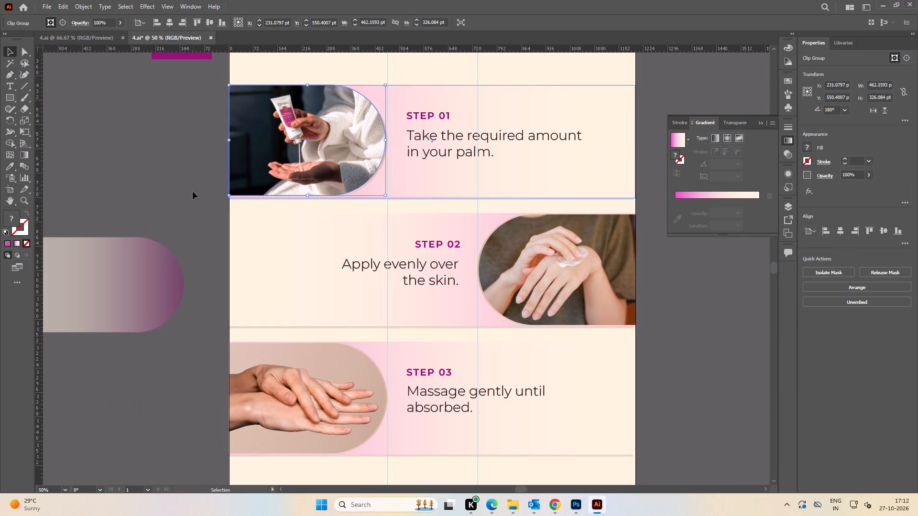
{"action": "left_click_drag", "start_coordinate": [369, 182], "coordinate": [375, 185]}
{"action": "key", "text": "ctrl+z"}
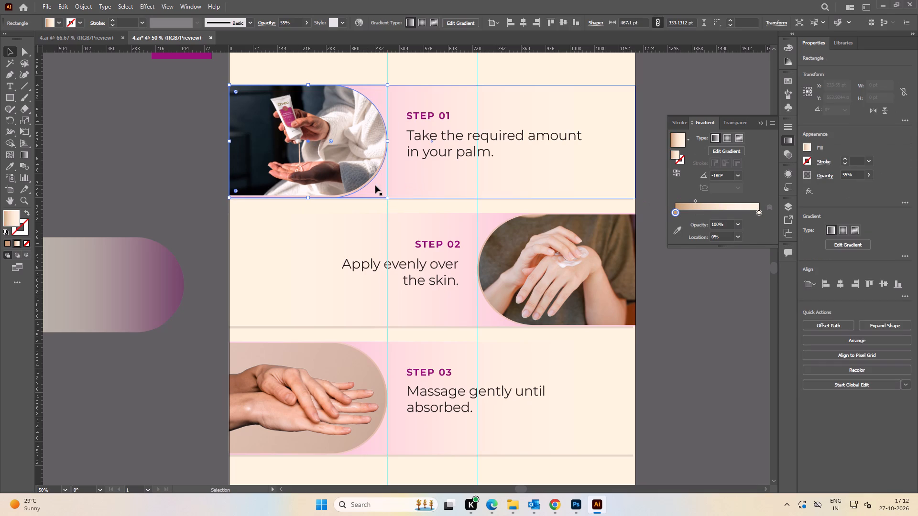
{"action": "key", "text": "i"}
{"action": "left_click", "coordinate": [132, 272]}
{"action": "key", "text": "v"}
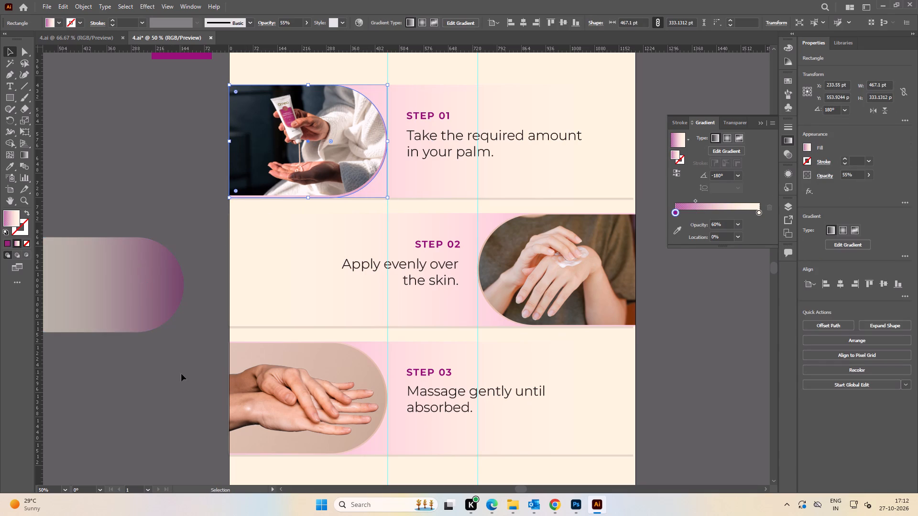
{"action": "left_click", "coordinate": [174, 376]}
Apply the copied shape's magenta gradient to the portrait layout's Step 02 photo border with the Eyedropper.
{"action": "key", "text": "space"}
{"action": "left_click_drag", "start_coordinate": [171, 376], "coordinate": [219, 273]}
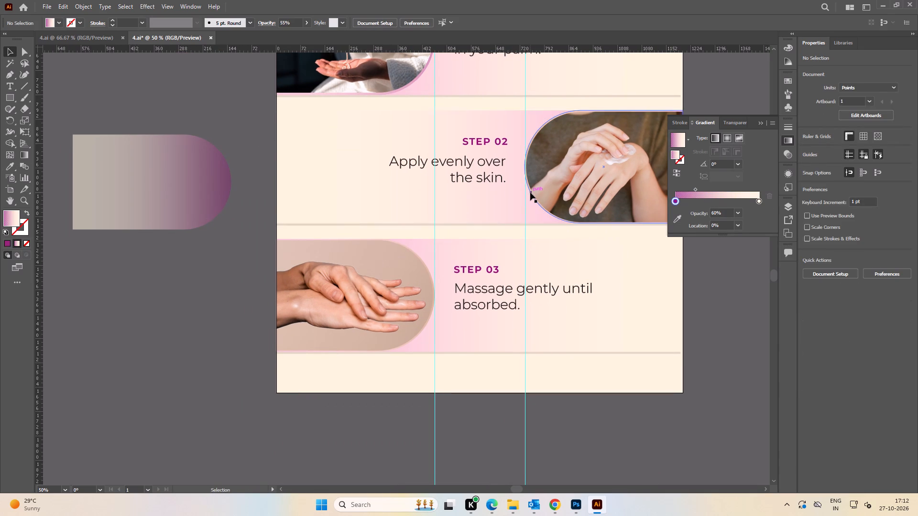
{"action": "left_click_drag", "start_coordinate": [530, 193], "coordinate": [525, 193]}
{"action": "key", "text": "ctrl+z"}
{"action": "key", "text": "i"}
{"action": "left_click", "coordinate": [210, 191]}
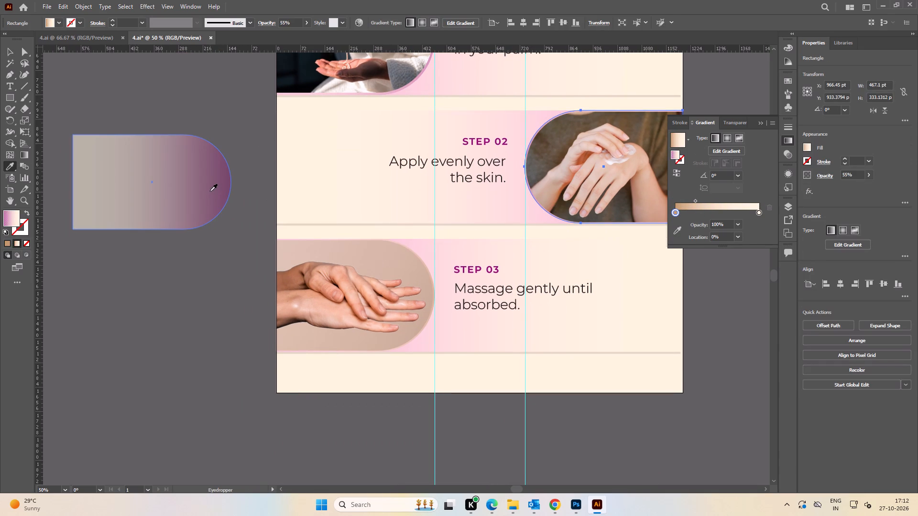
{"action": "key", "text": "v"}
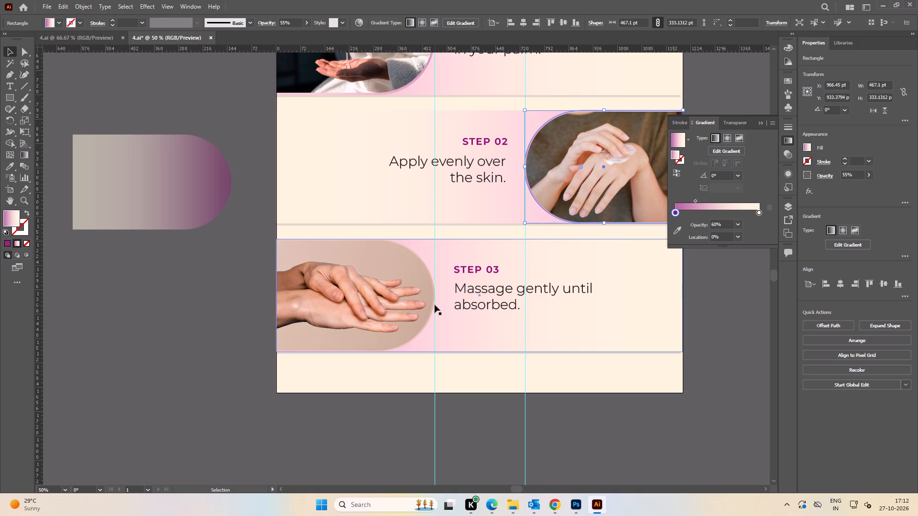
Ungroup the Step 03 photo from its rounded border shape in the portrait layout.
{"action": "left_click", "coordinate": [435, 305]}
{"action": "key", "text": "ctrl+shift+g"}
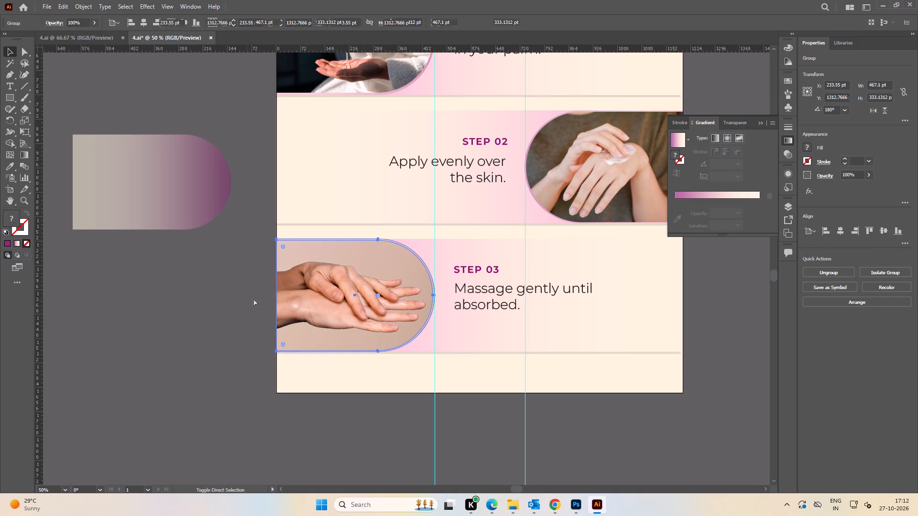
{"action": "left_click", "coordinate": [191, 298]}
Apply the copied shape's magenta gradient to the Step 03 photo border with the Eyedropper, then lock that border.
{"action": "scroll", "coordinate": [412, 244], "scroll_direction": "up", "scroll_amount": 2, "text": "alt"}
{"action": "left_click", "coordinate": [410, 255]}
{"action": "key", "text": "space"}
{"action": "key", "text": "space"}
{"action": "left_click_drag", "start_coordinate": [196, 215], "coordinate": [503, 220]}
{"action": "key", "text": "i"}
{"action": "left_click", "coordinate": [275, 146]}
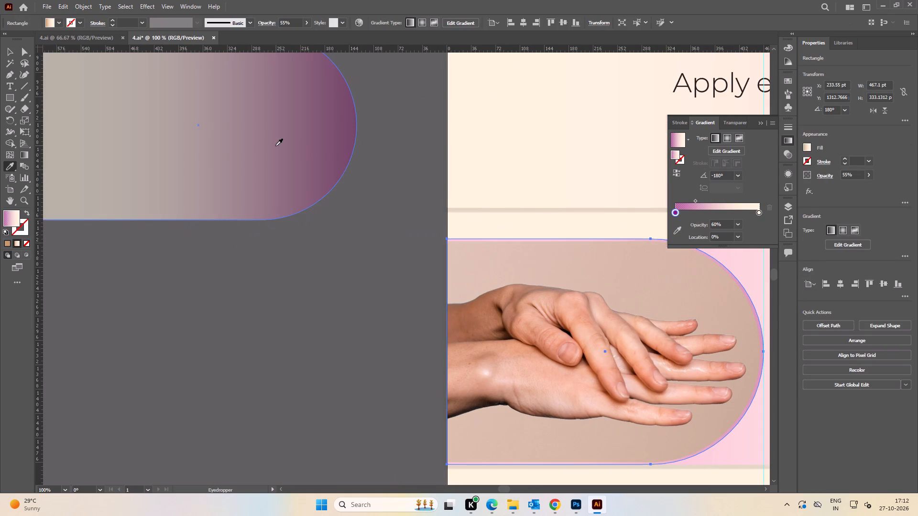
{"action": "key", "text": "ctrl+2"}
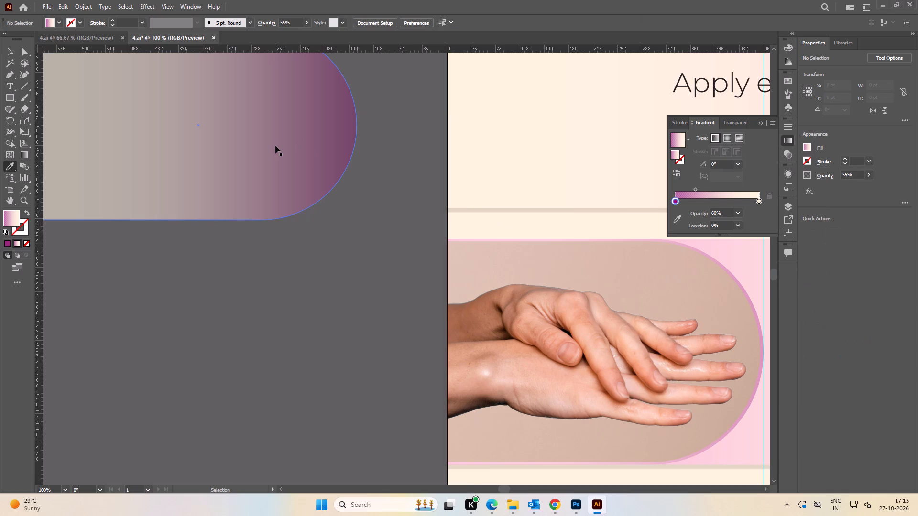
{"action": "key", "text": "ctrl+0"}
{"action": "key", "text": "v"}
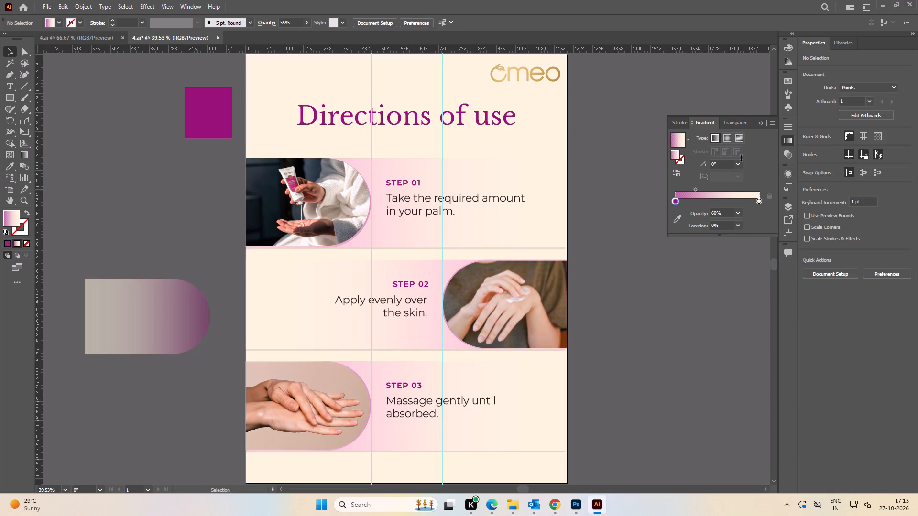
Collapse the floating Gradient settings and save the portrait document.
{"action": "left_click", "coordinate": [763, 124]}
{"action": "left_click", "coordinate": [690, 124], "text": "ctrl"}
{"action": "key", "text": "ctrl+s"}
{"action": "key", "text": "ctrl+s"}
{"action": "key", "text": "ctrl+s"}
{"action": "key", "text": "ctrl+s"}
{"action": "key", "text": "ctrl+s"}
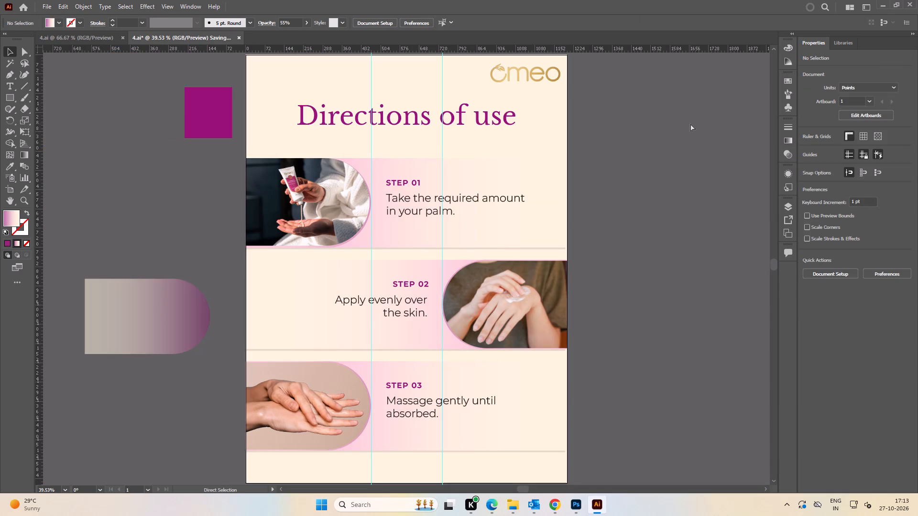
{"action": "key", "text": "ctrl+s"}
Align the Step 01 photo and its rounded border shape to each other's vertical centre.
{"action": "scroll", "coordinate": [372, 261], "scroll_direction": "up", "scroll_amount": 3, "text": "alt"}
{"action": "key", "text": "space"}
{"action": "left_click_drag", "start_coordinate": [273, 153], "coordinate": [356, 244]}
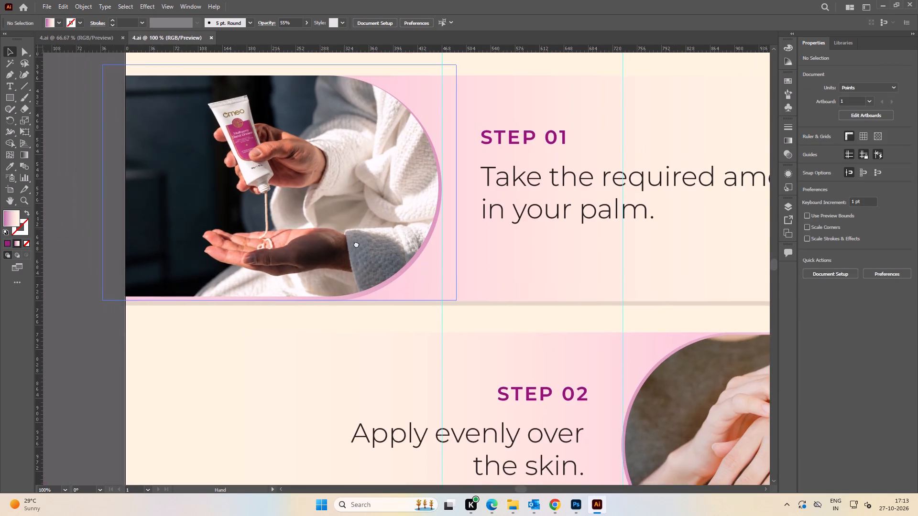
{"action": "left_click_drag", "start_coordinate": [356, 244], "coordinate": [357, 245]}
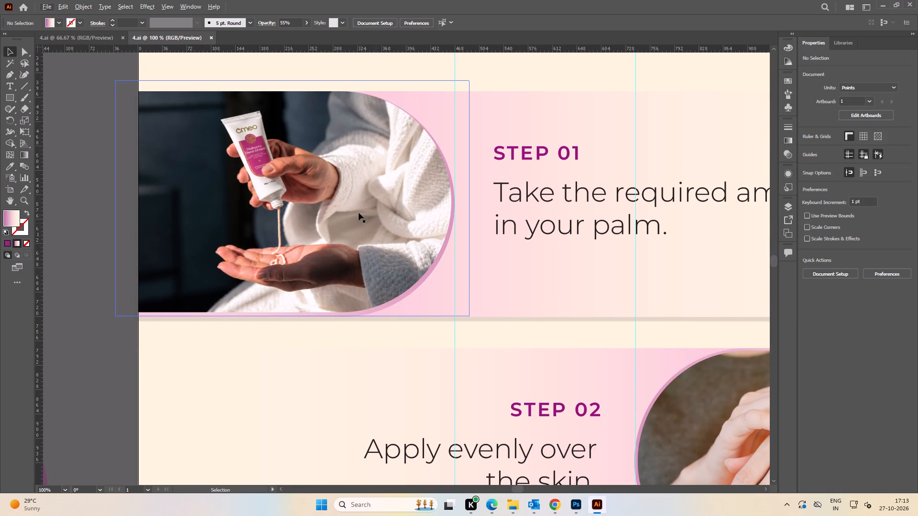
{"action": "left_click", "coordinate": [359, 213]}
{"action": "left_click", "coordinate": [417, 286], "text": "shift"}
{"action": "left_click", "coordinate": [417, 287]}
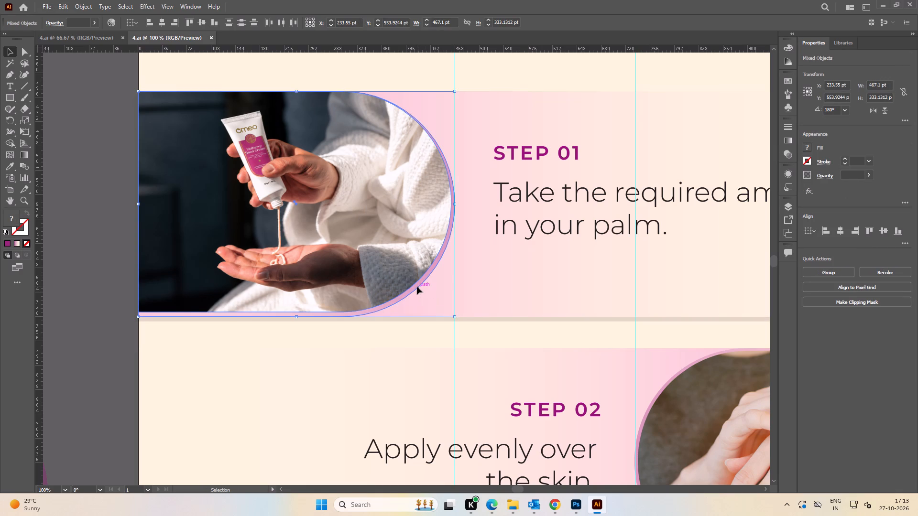
{"action": "left_click", "coordinate": [842, 232]}
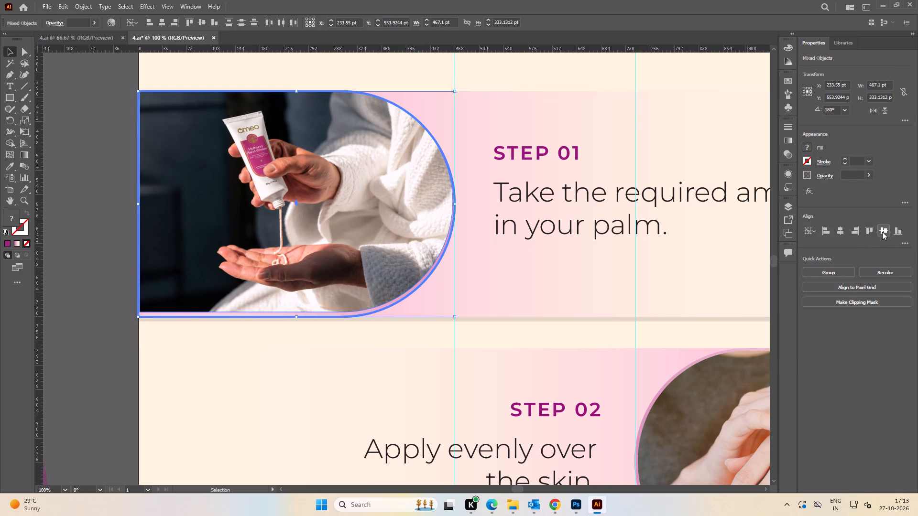
{"action": "key", "text": "ctrl+z"}
{"action": "left_click", "coordinate": [882, 232]}
{"action": "scroll", "coordinate": [332, 217], "scroll_direction": "down", "scroll_amount": 1, "text": "alt"}
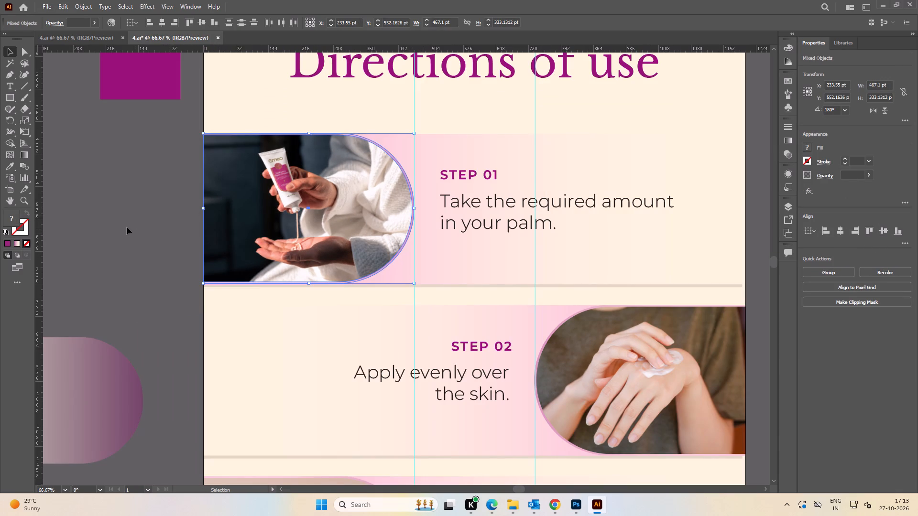
{"action": "left_click", "coordinate": [127, 226]}
Group the Step 01 photo with its magenta border shape.
{"action": "scroll", "coordinate": [346, 295], "scroll_direction": "up", "scroll_amount": 3, "text": "alt"}
{"action": "left_click", "coordinate": [396, 231]}
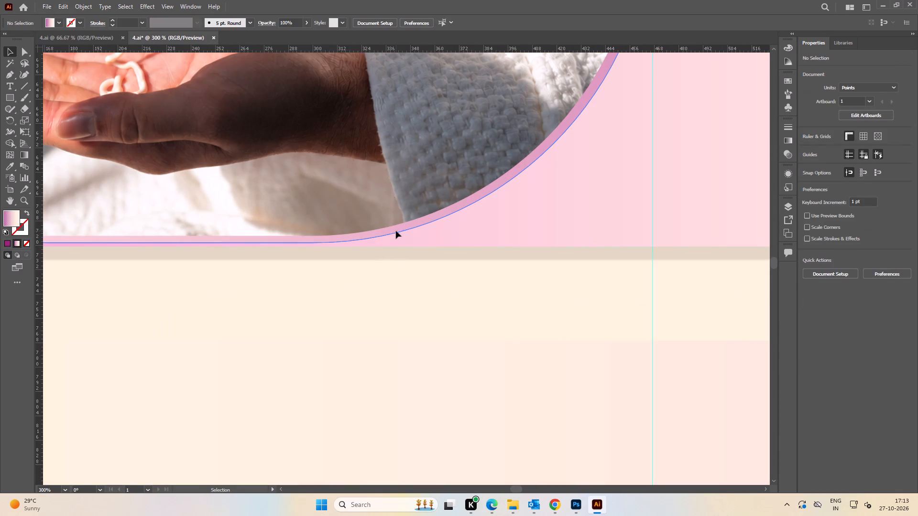
{"action": "left_click", "coordinate": [382, 179], "text": "shift"}
{"action": "key", "text": "ctrl+g"}
Vertically centre the Step 01 photo group on the Step 01 gradient background band.
{"action": "scroll", "coordinate": [542, 193], "scroll_direction": "down", "scroll_amount": 1, "text": "alt"}
{"action": "scroll", "coordinate": [542, 193], "scroll_direction": "up", "scroll_amount": 1, "text": "alt"}
{"action": "scroll", "coordinate": [542, 193], "scroll_direction": "down", "scroll_amount": 1, "text": "alt"}
{"action": "key", "text": "space"}
{"action": "left_click_drag", "start_coordinate": [555, 183], "coordinate": [433, 235]}
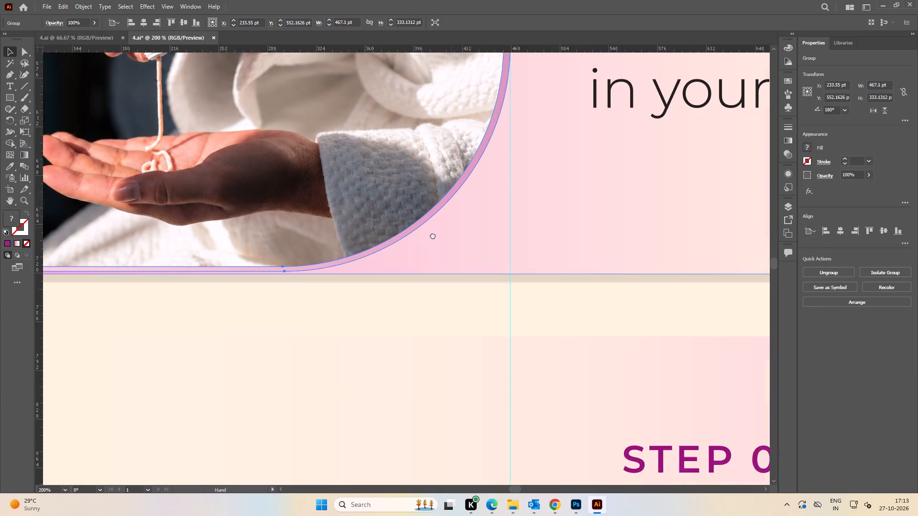
{"action": "left_click_drag", "start_coordinate": [433, 235], "coordinate": [430, 236]}
{"action": "left_click", "coordinate": [659, 215], "text": "shift"}
{"action": "left_click", "coordinate": [649, 215]}
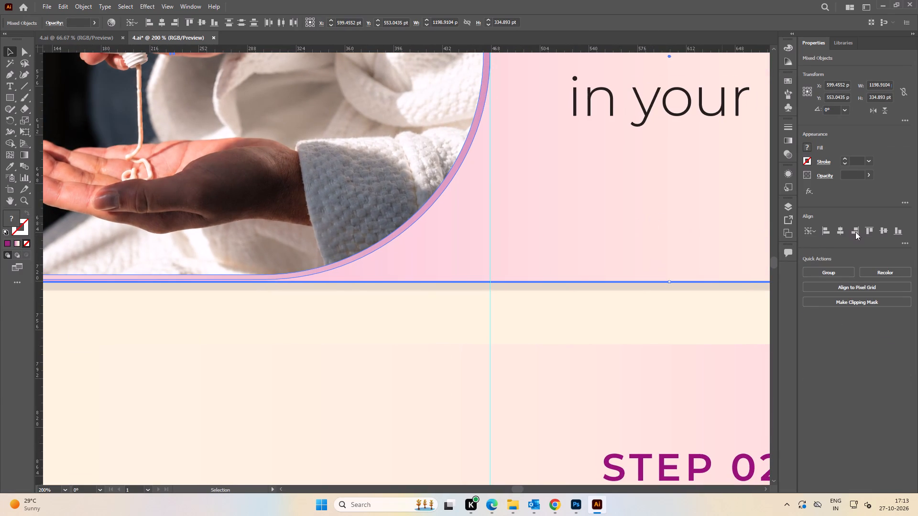
{"action": "left_click", "coordinate": [885, 231]}
{"action": "scroll", "coordinate": [538, 177], "scroll_direction": "down", "scroll_amount": 4, "text": "alt"}
{"action": "key", "text": "space"}
{"action": "left_click_drag", "start_coordinate": [560, 180], "coordinate": [296, 193]}
{"action": "left_click", "coordinate": [588, 200]}
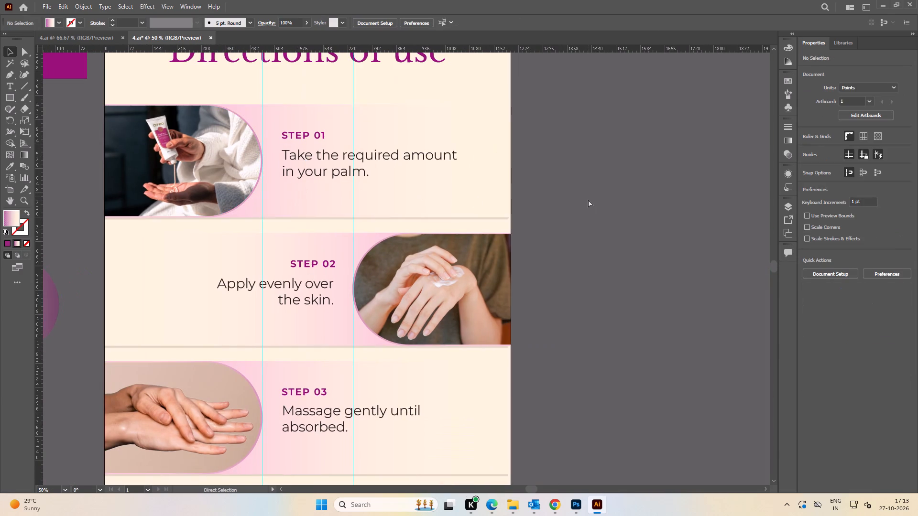
Save the portrait layout document 4.ai.
{"action": "key", "text": "ctrl+0"}
{"action": "key", "text": "ctrl+s"}
{"action": "key", "text": "ctrl+s"}
{"action": "key", "text": "ctrl+s"}
{"action": "key", "text": "ctrl+s"}
{"action": "key", "text": "ctrl+s"}
{"action": "key", "text": "ctrl+s"}
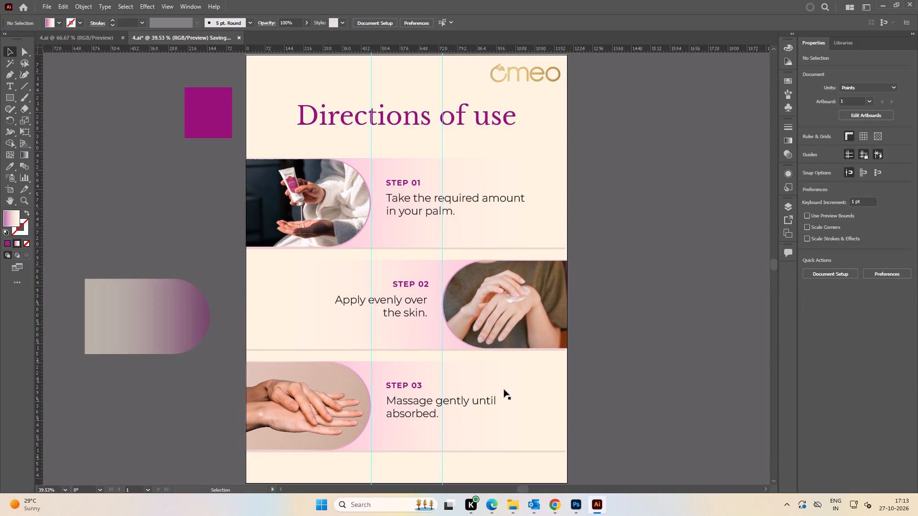
{"action": "scroll", "coordinate": [504, 389], "scroll_direction": "up", "scroll_amount": 4, "text": "alt"}
{"action": "scroll", "coordinate": [513, 365], "scroll_direction": "down", "scroll_amount": 3, "text": "alt"}
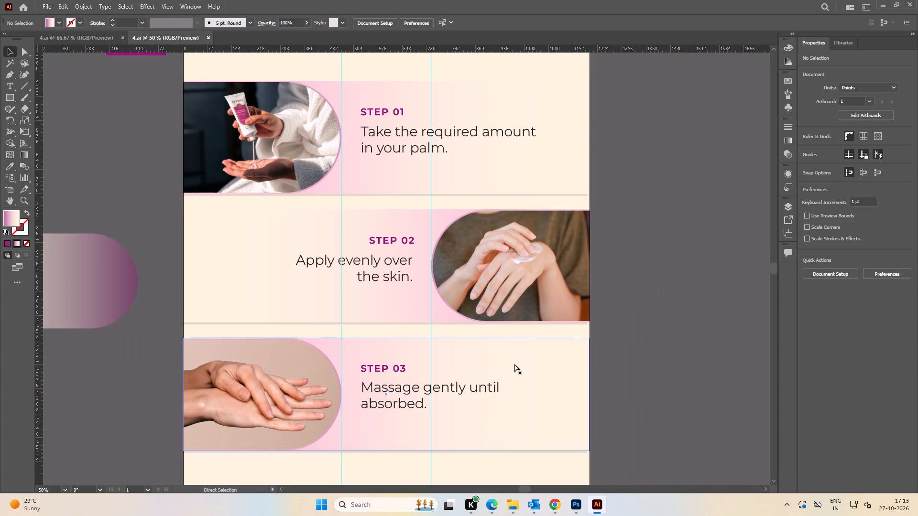
{"action": "key", "text": "ctrl+s"}
Export the portrait layout for web as a High-quality JPEG, 1200 x 1600 px, named 4, in the 1200x1600 folder.
{"action": "key", "text": "ctrl+alt+shift+s"}
{"action": "left_click", "coordinate": [791, 463]}
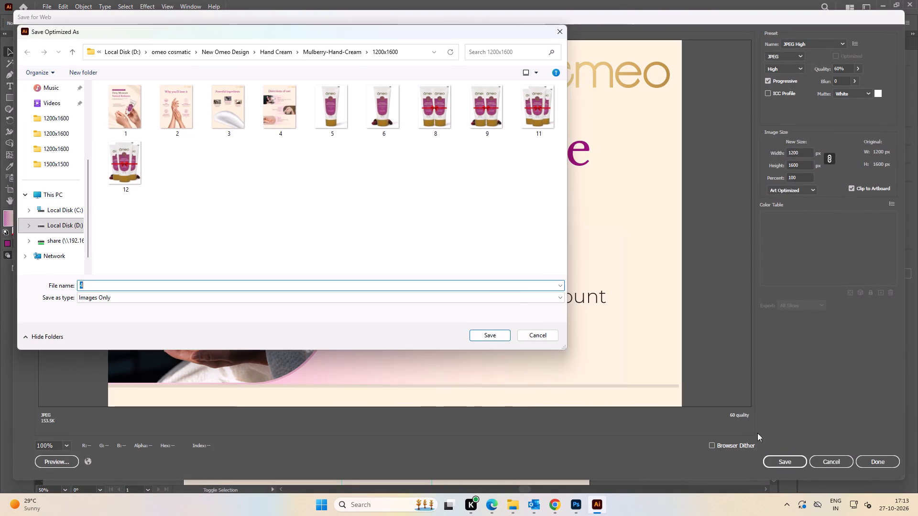
{"action": "left_click", "coordinate": [489, 331]}
{"action": "left_click", "coordinate": [342, 207]}
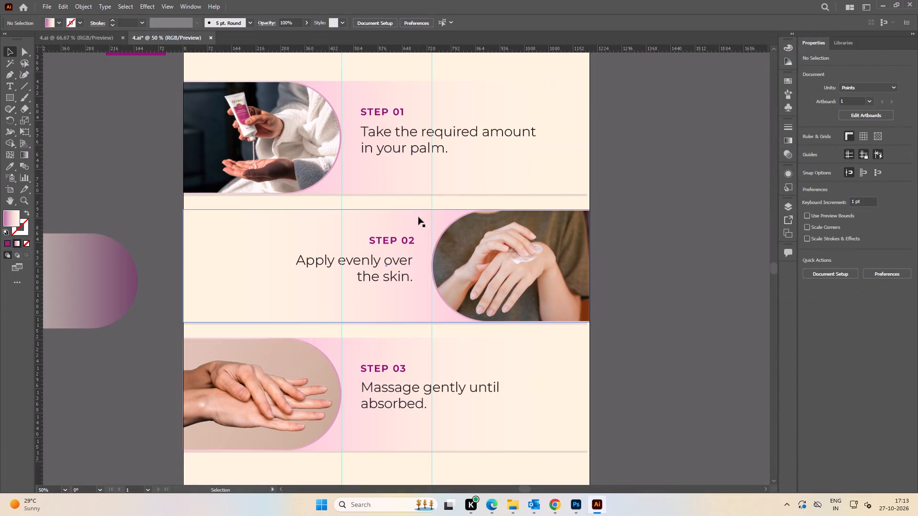
Save and close the portrait layout document.
{"action": "key", "text": "ctrl+s"}
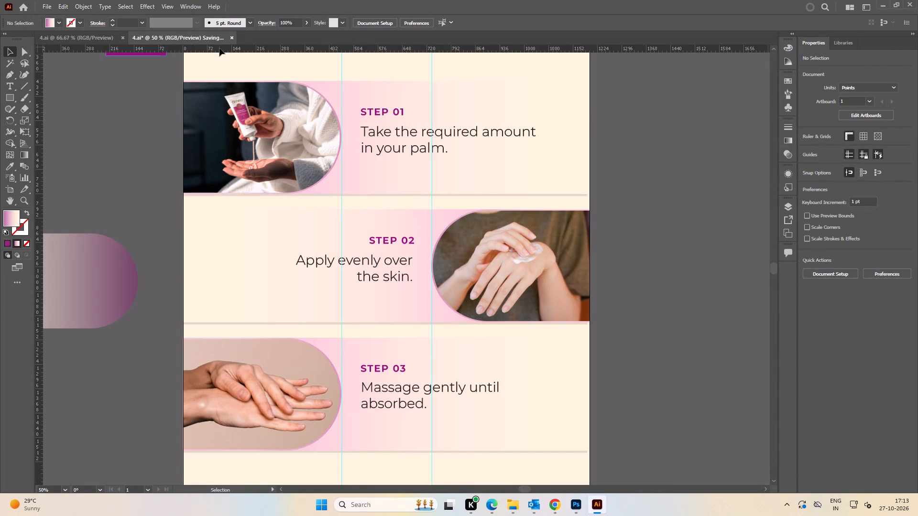
{"action": "left_click", "coordinate": [209, 37]}
Save the square layout document 4.ai with the whole artboard in view.
{"action": "scroll", "coordinate": [264, 109], "scroll_direction": "down", "scroll_amount": 3, "text": "alt"}
{"action": "key", "text": "space"}
{"action": "left_click_drag", "start_coordinate": [331, 142], "coordinate": [314, 143]}
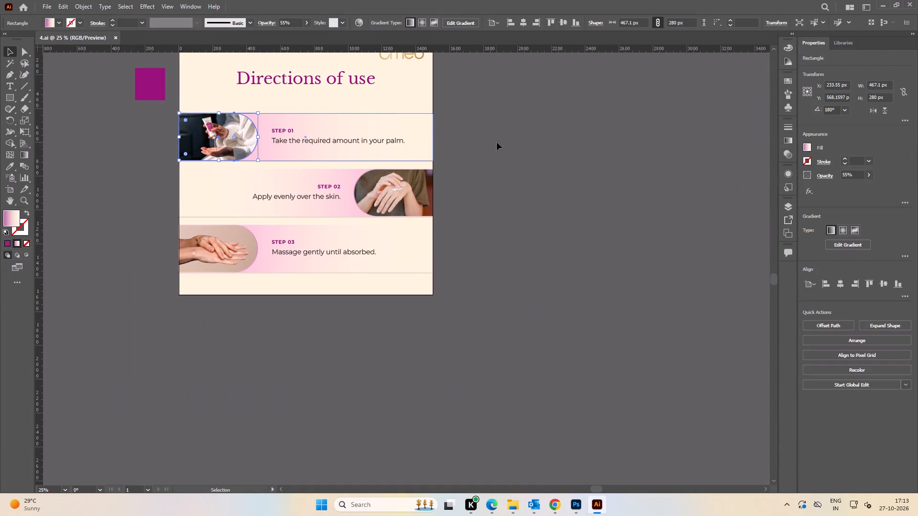
{"action": "key", "text": "space"}
{"action": "left_click_drag", "start_coordinate": [473, 124], "coordinate": [530, 171]}
{"action": "key", "text": "ctrl+0"}
{"action": "key", "text": "ctrl+s"}
{"action": "left_click", "coordinate": [701, 238]}
{"action": "scroll", "coordinate": [307, 253], "scroll_direction": "up", "scroll_amount": 3, "text": "alt"}
{"action": "scroll", "coordinate": [306, 253], "scroll_direction": "down", "scroll_amount": 3, "text": "alt"}
{"action": "scroll", "coordinate": [233, 263], "scroll_direction": "up", "scroll_amount": 4, "text": "alt"}
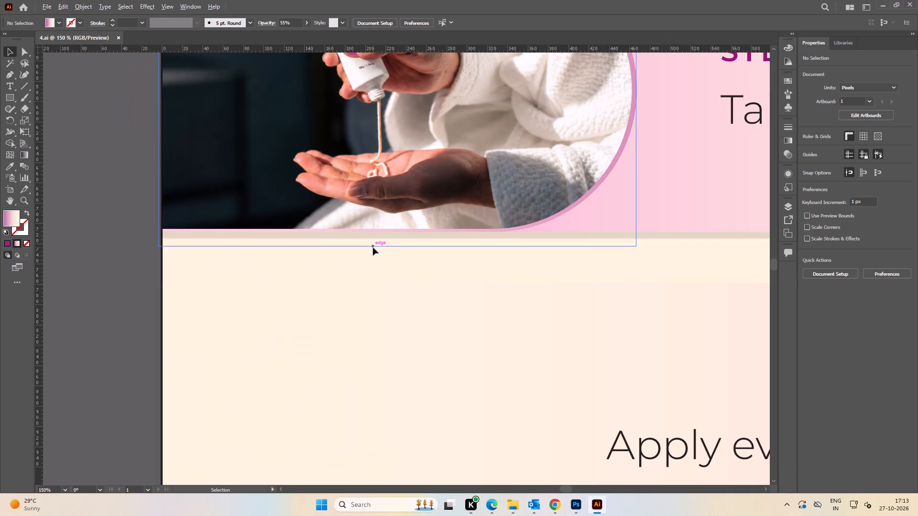
{"action": "scroll", "coordinate": [373, 247], "scroll_direction": "down", "scroll_amount": 4, "text": "alt"}
{"action": "key", "text": "ctrl+0"}
{"action": "key", "text": "ctrl+s"}
{"action": "key", "text": "ctrl+s"}
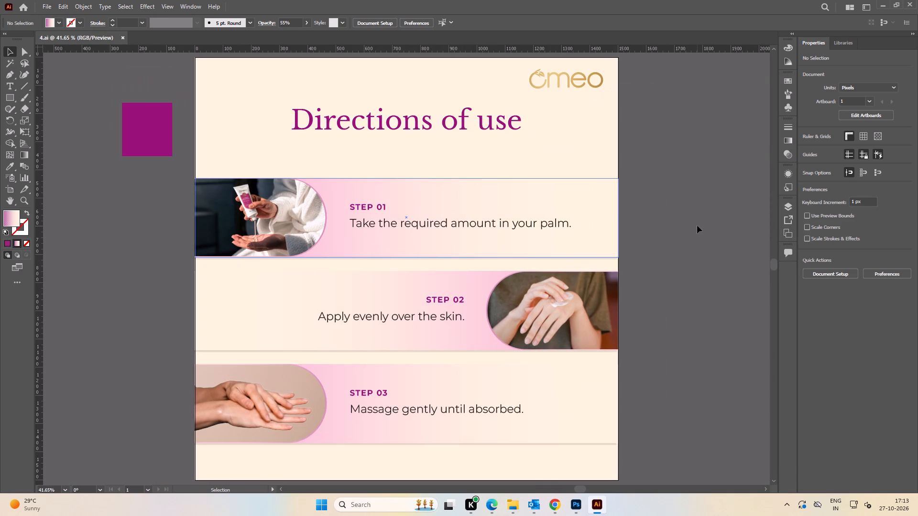
Export the square layout for web as a High-quality JPEG, 1500 x 1500 px, in the 1500x1500 folder.
{"action": "left_click", "coordinate": [697, 226]}
{"action": "key", "text": "ctrl+alt+shift+s"}
{"action": "left_click", "coordinate": [784, 462]}
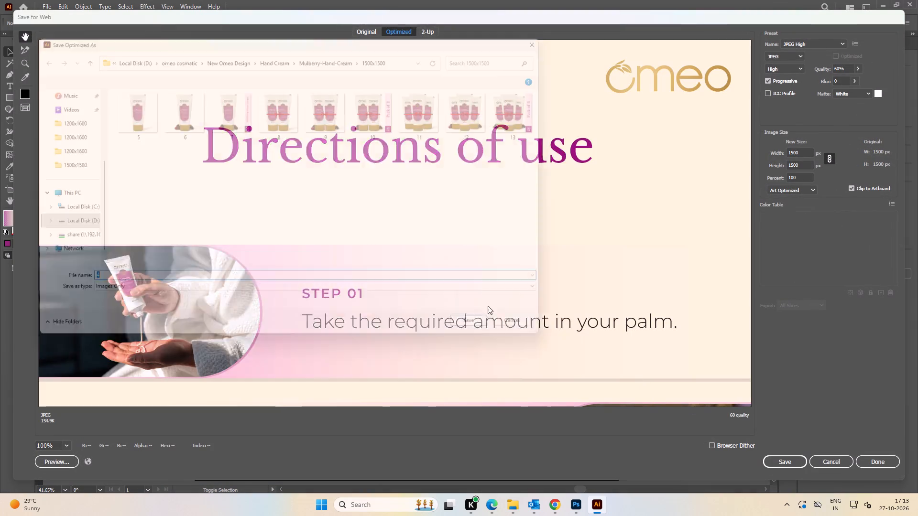
{"action": "left_click", "coordinate": [481, 333]}
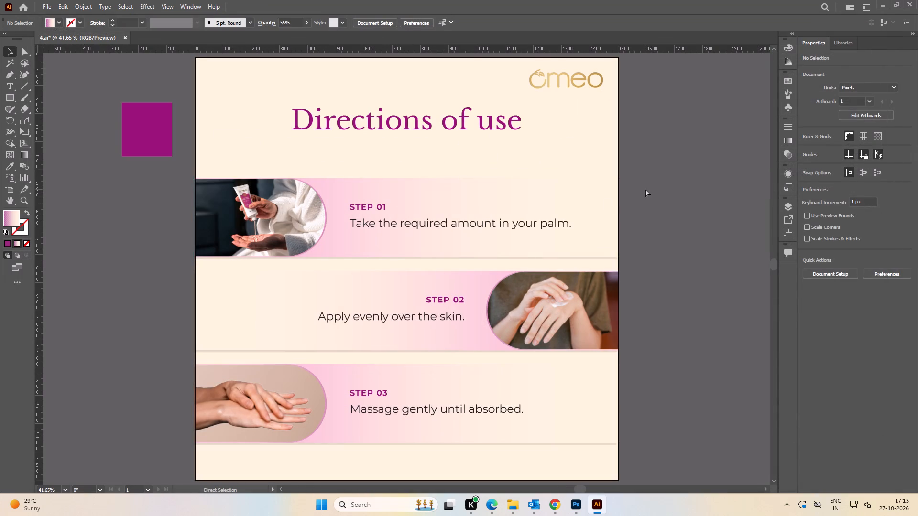
Save and close the square 4.ai document.
{"action": "key", "text": "ctrl+s"}
{"action": "left_click", "coordinate": [156, 80]}
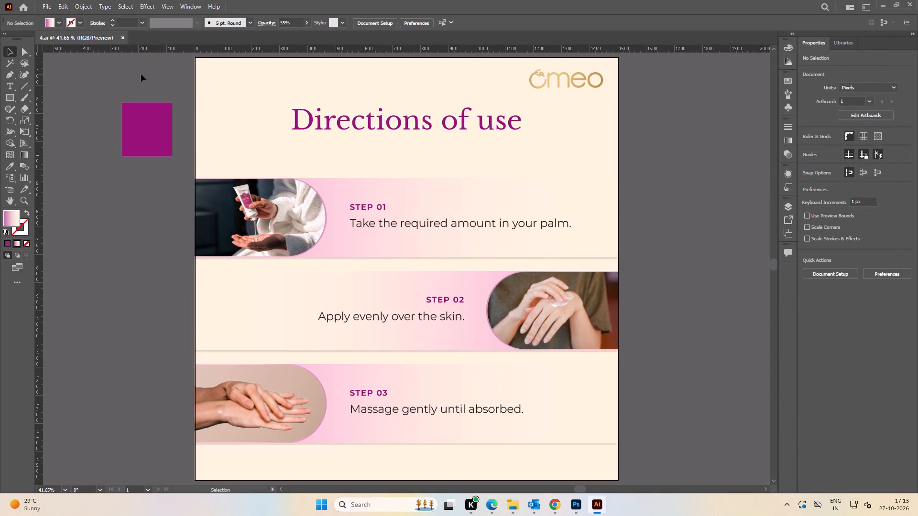
{"action": "left_click", "coordinate": [121, 36]}
Review the files in the Mulberry-Hand-Cream 1200x1600 and 1500x1500 folders, and try to view 1.png in the latter.
{"action": "key", "text": "alt+Tab"}
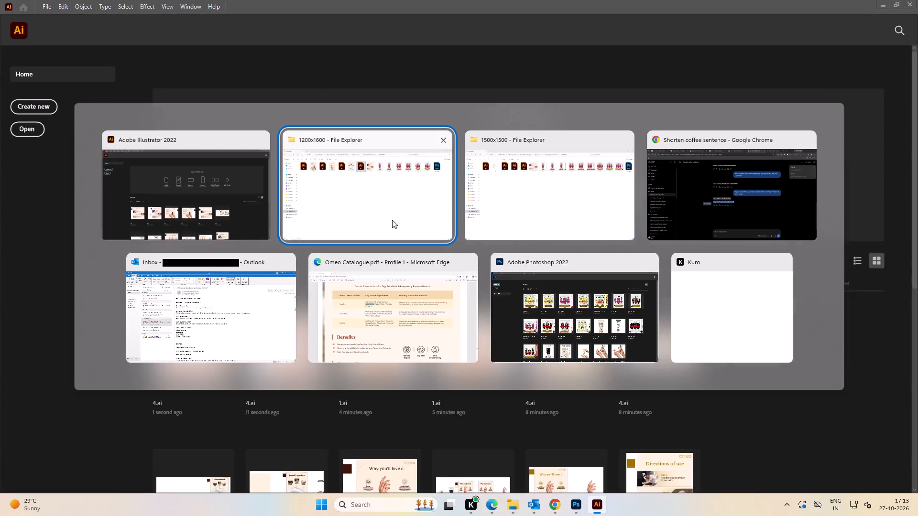
{"action": "left_click", "coordinate": [436, 216], "text": "alt"}
{"action": "left_click", "coordinate": [571, 221]}
{"action": "key", "text": "alt+Tab"}
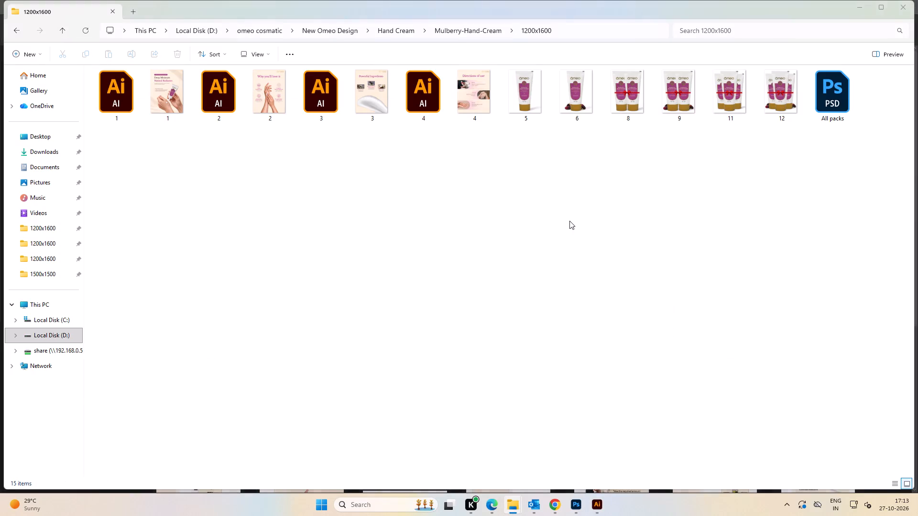
{"action": "left_click", "coordinate": [615, 211], "text": "alt"}
{"action": "left_click", "coordinate": [528, 224]}
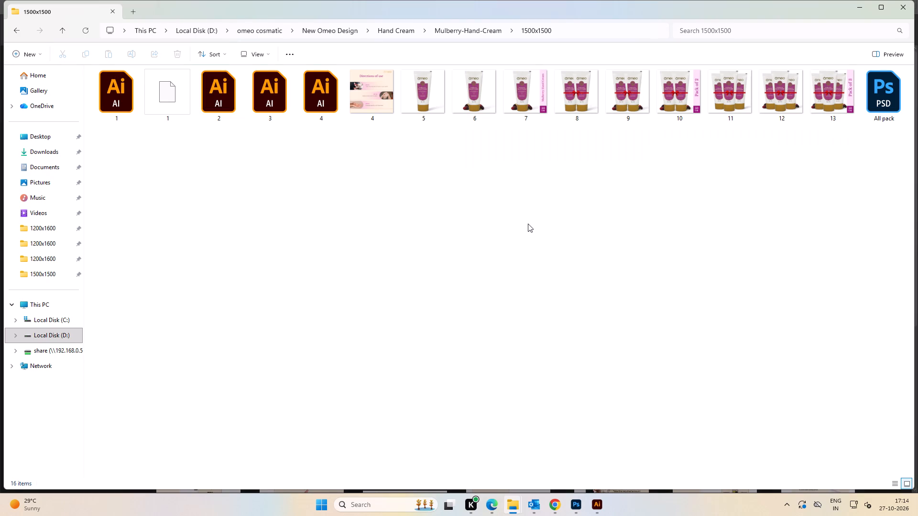
{"action": "left_click", "coordinate": [370, 194]}
{"action": "double_click", "coordinate": [173, 110]}
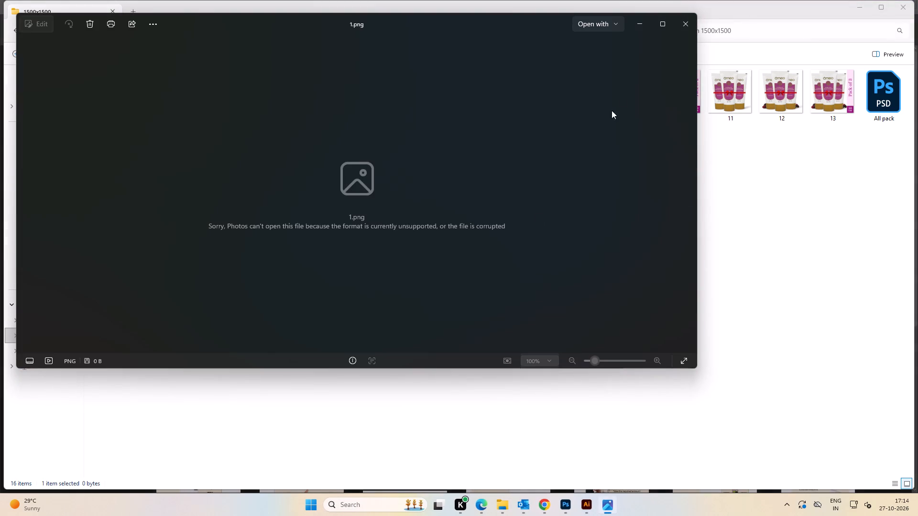
{"action": "left_click", "coordinate": [683, 23]}
Open 1.ai from the Mulberry-Hand-Cream 1500x1500 folder.
{"action": "double_click", "coordinate": [114, 104]}
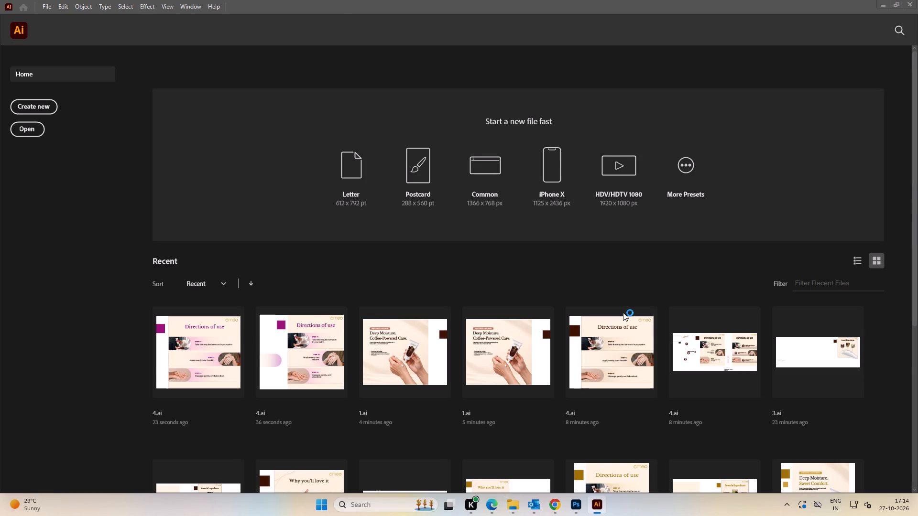
{"action": "scroll", "coordinate": [536, 304], "scroll_direction": "down", "scroll_amount": 2, "text": "alt"}
{"action": "key", "text": "space"}
{"action": "left_click_drag", "start_coordinate": [545, 306], "coordinate": [483, 297]}
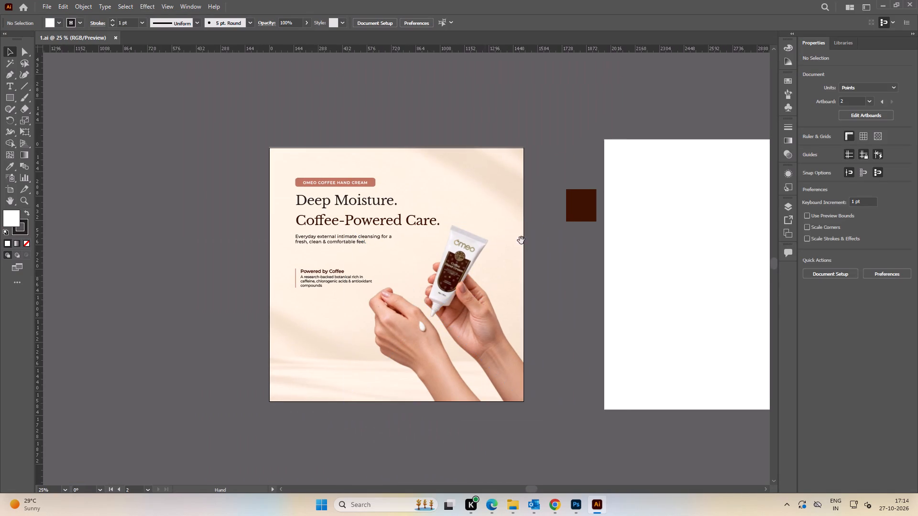
{"action": "left_click", "coordinate": [564, 168]}
Export the square 1.ai artboard for web as a Maximum-quality progressive JPEG, 1500 x 1500 px, named 1, in the 1500x1500 folder.
{"action": "key", "text": "ctrl+alt+shift+s"}
{"action": "left_click", "coordinate": [791, 459]}
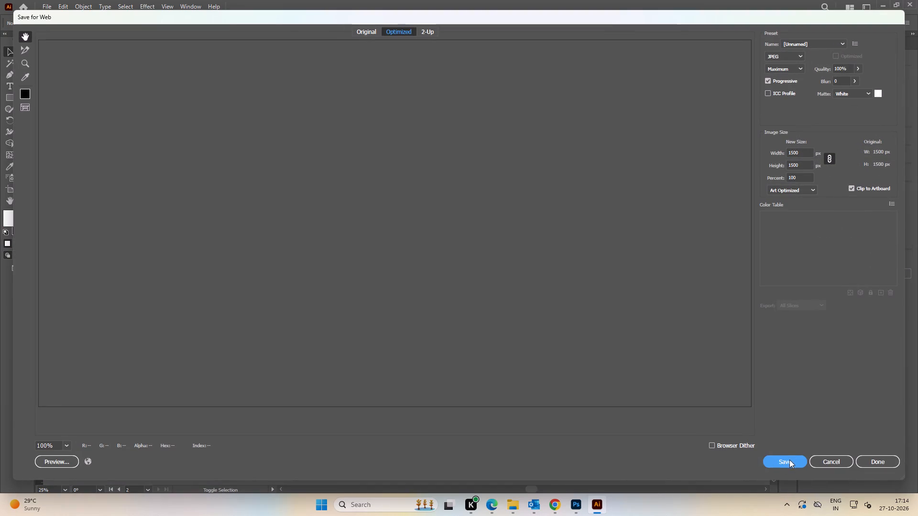
{"action": "left_click", "coordinate": [787, 462]}
{"action": "left_click", "coordinate": [483, 333]}
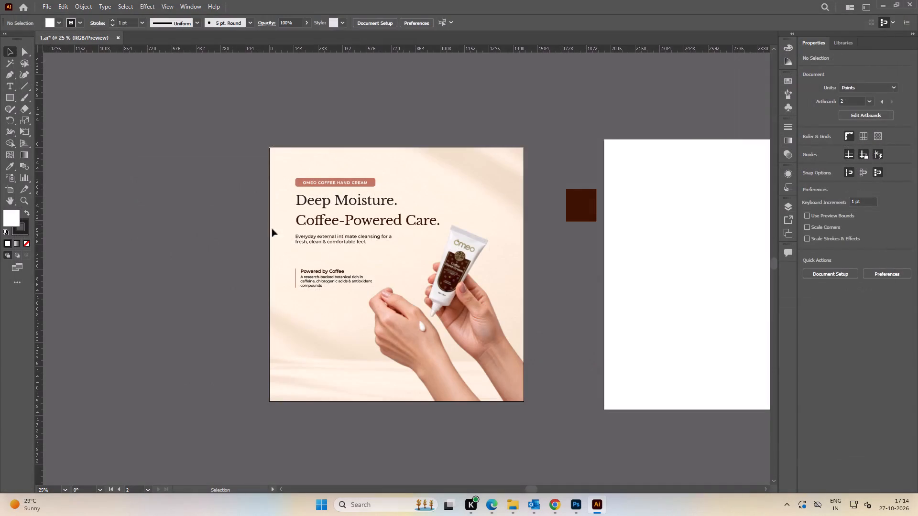
Check the exported image in the 1500x1500 folder, and return to the square 1.ai document to examine both of its artboards.
{"action": "left_click", "coordinate": [350, 121]}
{"action": "key", "text": "alt+Tab"}
{"action": "left_click", "coordinate": [425, 222]}
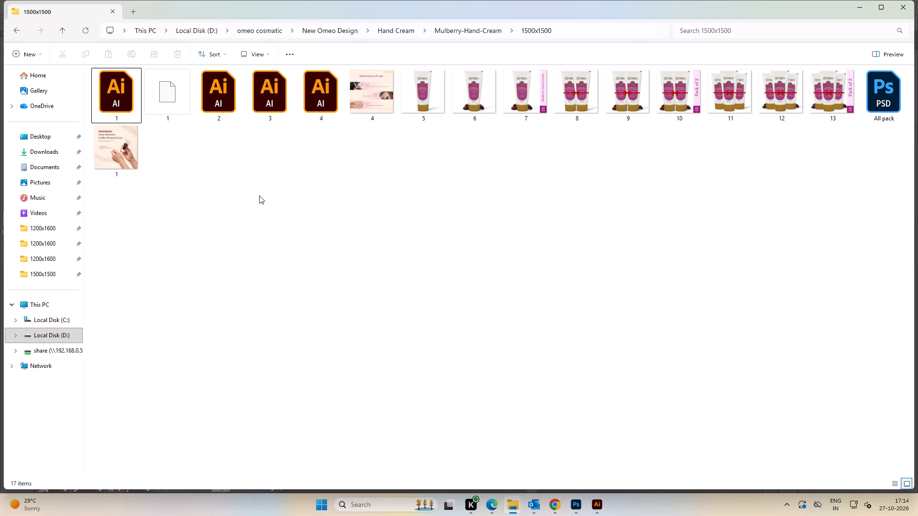
{"action": "double_click", "coordinate": [122, 97]}
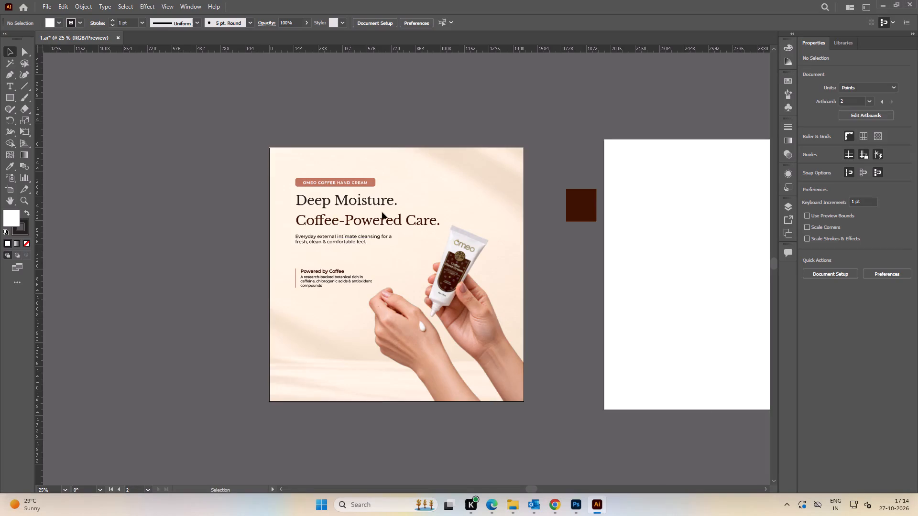
{"action": "scroll", "coordinate": [454, 245], "scroll_direction": "down", "scroll_amount": 2, "text": "alt"}
{"action": "key", "text": "space"}
{"action": "left_click_drag", "start_coordinate": [550, 246], "coordinate": [527, 243]}
{"action": "left_click", "coordinate": [533, 187]}
{"action": "scroll", "coordinate": [522, 239], "scroll_direction": "up", "scroll_amount": 1, "text": "alt"}
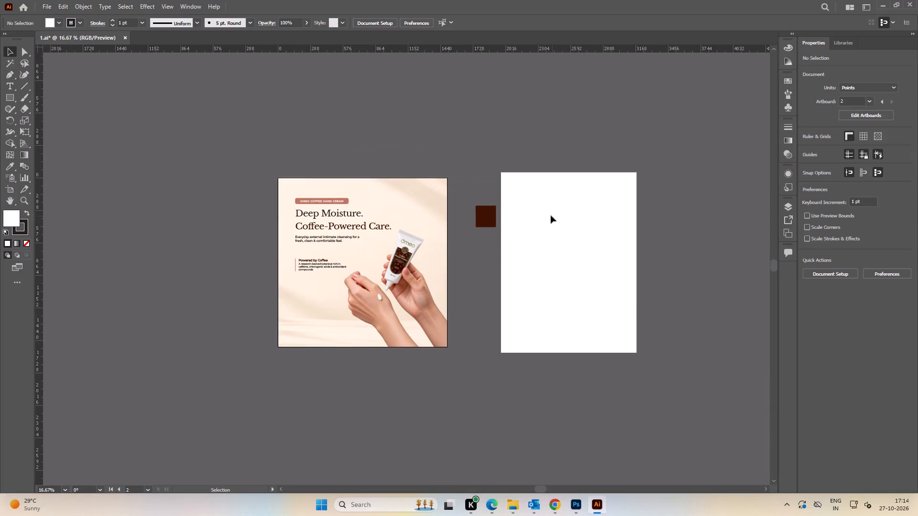
{"action": "left_click", "coordinate": [467, 153]}
{"action": "scroll", "coordinate": [404, 234], "scroll_direction": "up", "scroll_amount": 1, "text": "alt"}
{"action": "key", "text": "space"}
{"action": "left_click_drag", "start_coordinate": [429, 226], "coordinate": [384, 219]}
{"action": "left_click", "coordinate": [396, 130]}
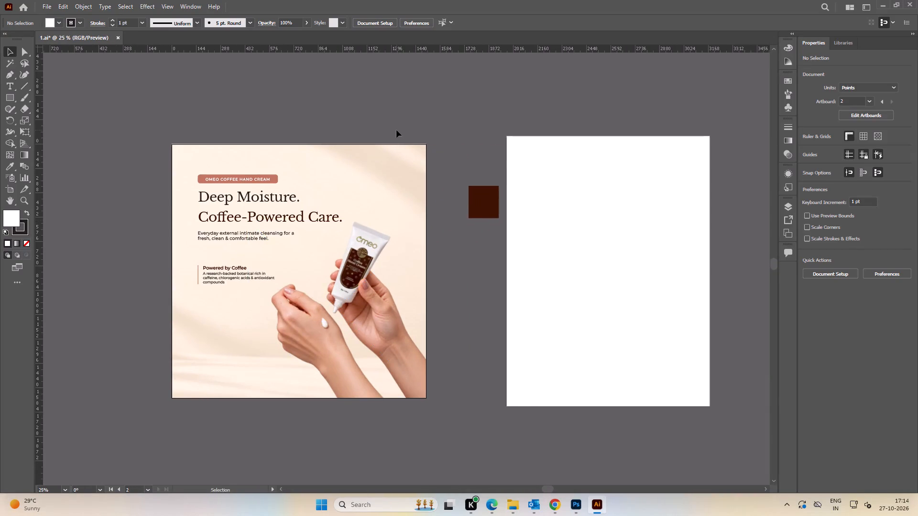
Open the portrait layout 1.ai from the Mulberry-Hand-Cream 1200x1600 folder.
{"action": "key", "text": "alt+Tab"}
{"action": "left_click", "coordinate": [378, 236], "text": "alt"}
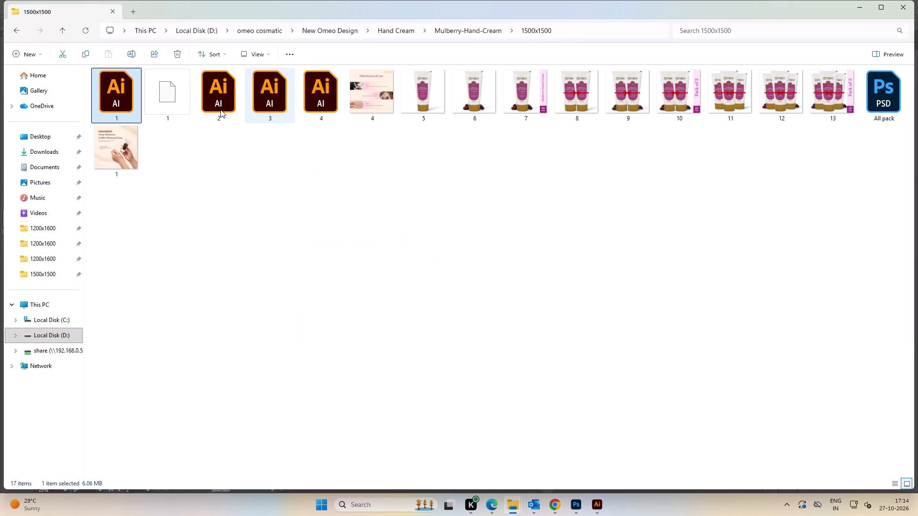
{"action": "key", "text": "BackSpace"}
{"action": "double_click", "coordinate": [108, 97]}
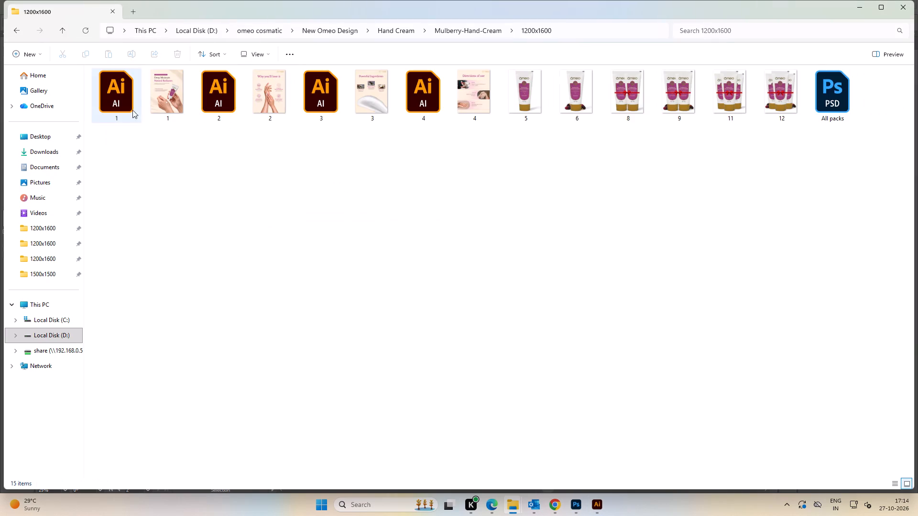
{"action": "double_click", "coordinate": [124, 91]}
{"action": "scroll", "coordinate": [322, 189], "scroll_direction": "down", "scroll_amount": 1, "text": "alt"}
{"action": "key", "text": "space"}
{"action": "left_click_drag", "start_coordinate": [371, 193], "coordinate": [354, 204]}
{"action": "left_click", "coordinate": [599, 168]}
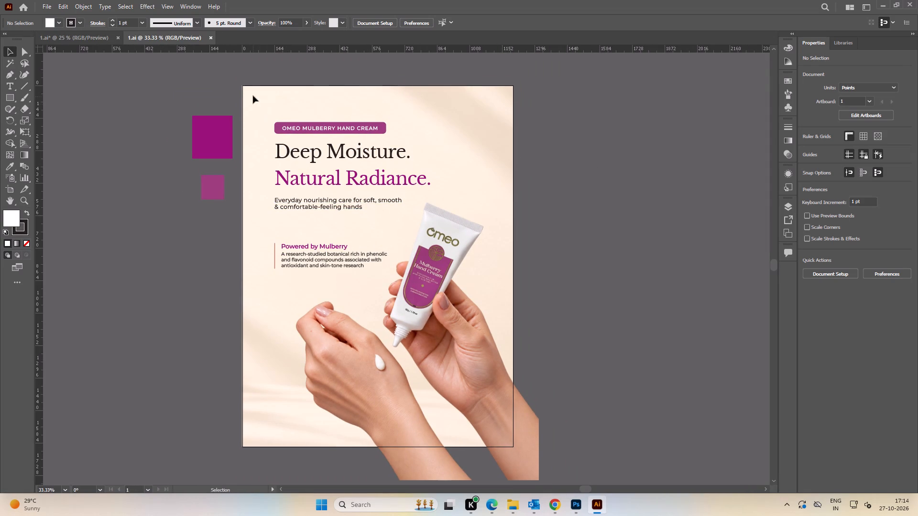
Unlock all objects in the portrait layout and lock only its cream background.
{"action": "left_click", "coordinate": [253, 96]}
{"action": "left_click_drag", "start_coordinate": [257, 105], "coordinate": [438, 340]}
{"action": "left_click_drag", "start_coordinate": [438, 340], "coordinate": [463, 370]}
{"action": "left_click", "coordinate": [598, 287]}
{"action": "key", "text": "ctrl+alt+2"}
{"action": "left_click", "coordinate": [604, 222]}
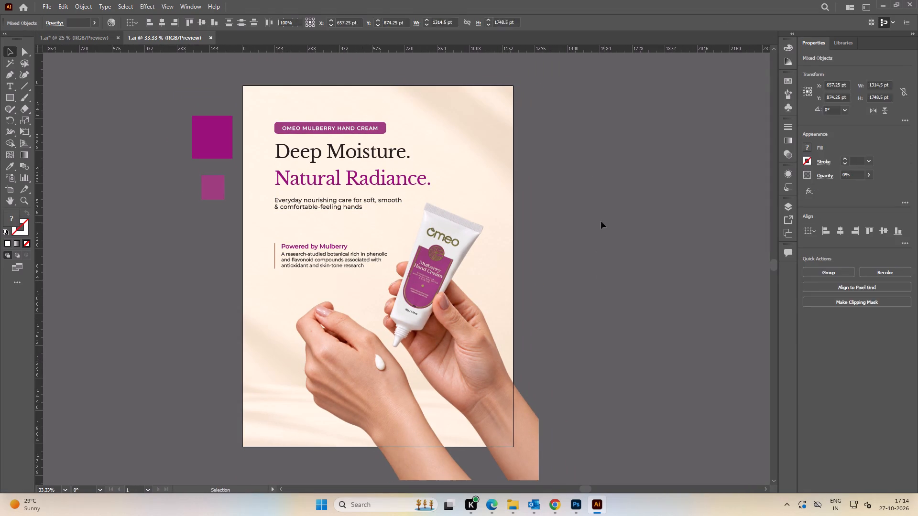
{"action": "left_click_drag", "start_coordinate": [400, 75], "coordinate": [466, 109]}
{"action": "key", "text": "ctrl+2"}
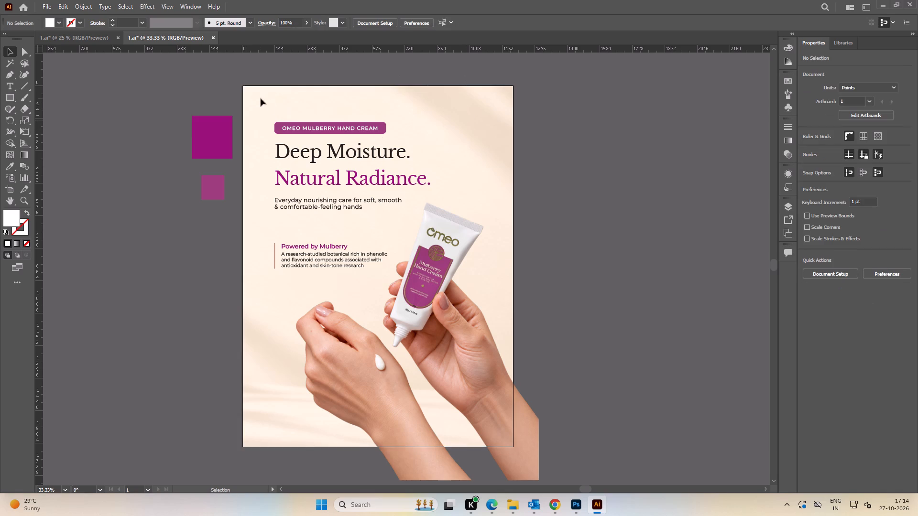
Copy the mulberry badge, text and hands artwork into the square 1.ai document, placing it beside the coffee artboard.
{"action": "left_click_drag", "start_coordinate": [256, 107], "coordinate": [486, 365]}
{"action": "left_click_drag", "start_coordinate": [470, 362], "coordinate": [124, 100]}
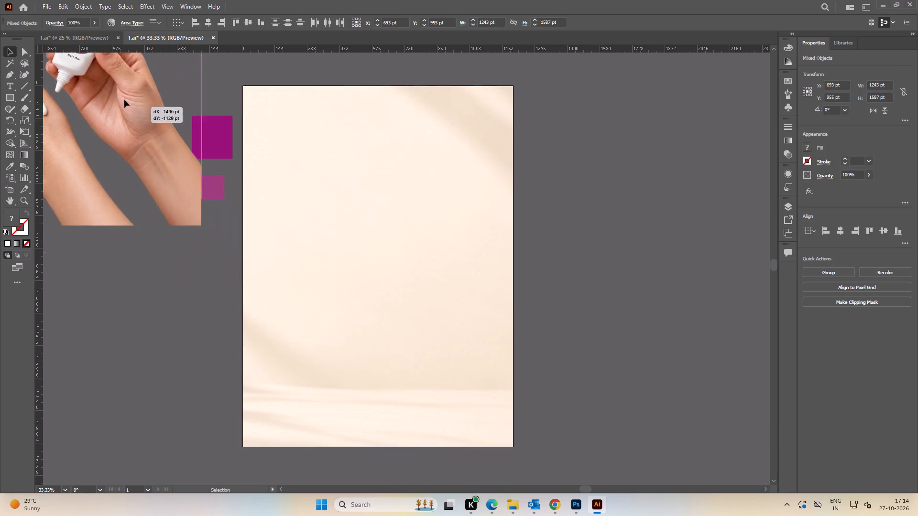
{"action": "left_click_drag", "start_coordinate": [124, 100], "coordinate": [209, 232]}
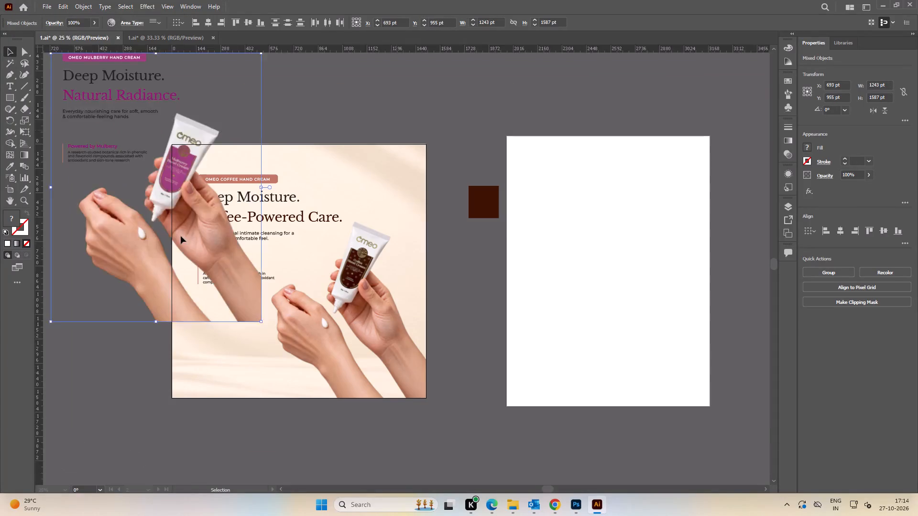
{"action": "key", "text": "space"}
{"action": "key", "text": "space"}
{"action": "key", "text": "space"}
{"action": "key", "text": "space"}
{"action": "key", "text": "space"}
{"action": "left_click_drag", "start_coordinate": [154, 235], "coordinate": [503, 272]}
{"action": "left_click_drag", "start_coordinate": [479, 259], "coordinate": [325, 295]}
{"action": "left_click", "coordinate": [497, 141]}
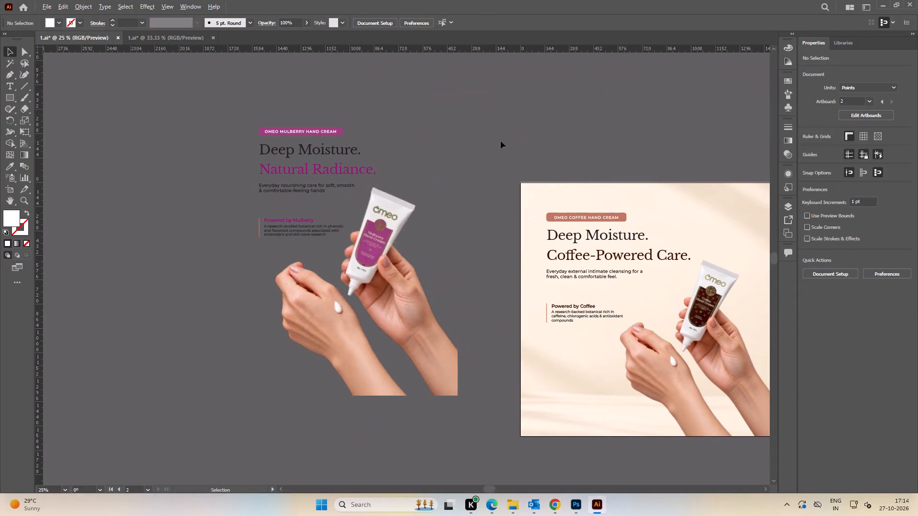
Examine the reference files in the Coffee-Hand-Cream 1500x1500 folder.
{"action": "key", "text": "alt+Tab"}
{"action": "left_click", "coordinate": [395, 200], "text": "alt"}
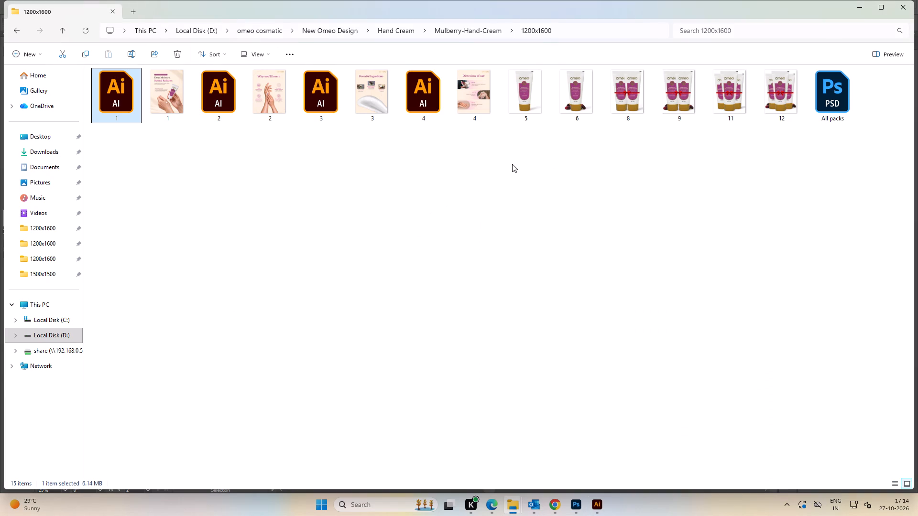
{"action": "key", "text": "BackSpace"}
{"action": "key", "text": "BackSpace"}
{"action": "double_click", "coordinate": [173, 124]}
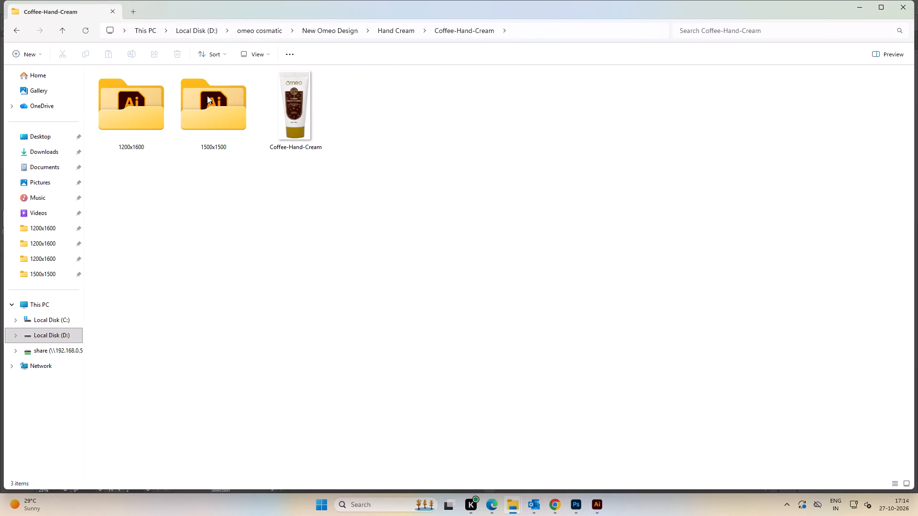
{"action": "double_click", "coordinate": [207, 96]}
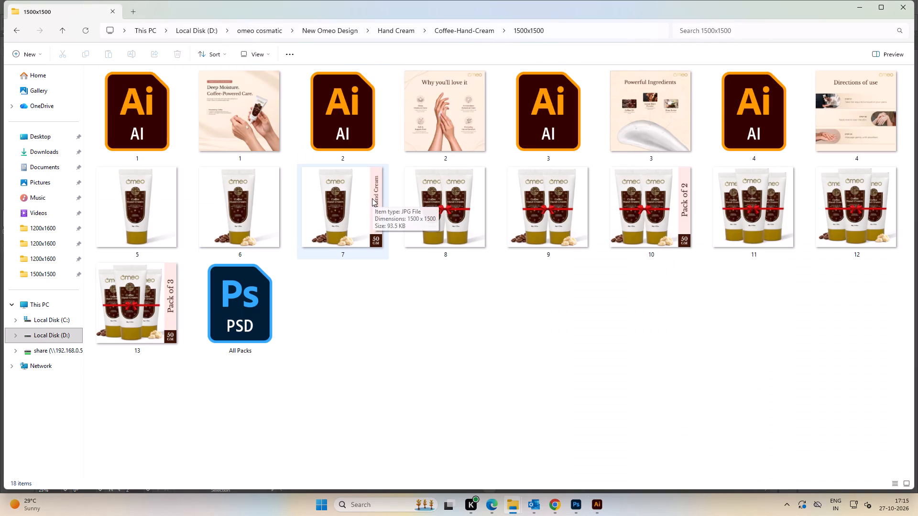
Delete the blank image file 1 from the Mulberry-Hand-Cream 1500x1500 folder.
{"action": "key", "text": "BackSpace"}
{"action": "key", "text": "BackSpace"}
{"action": "double_click", "coordinate": [302, 129]}
{"action": "double_click", "coordinate": [158, 95]}
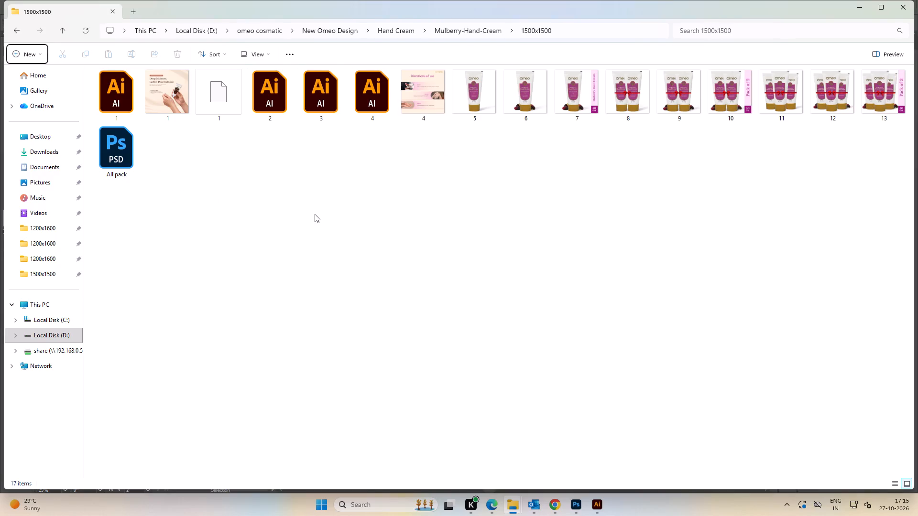
{"action": "left_click", "coordinate": [220, 102]}
{"action": "key", "text": "Delete"}
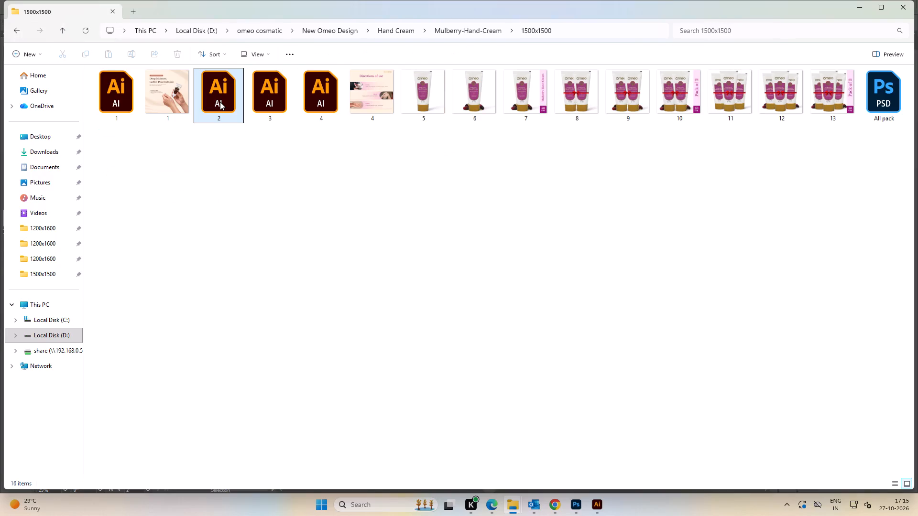
Group the copied mulberry text, badge and hands artwork in the square 1.ai document.
{"action": "key", "text": "alt+Tab"}
{"action": "key", "text": "space"}
{"action": "left_click_drag", "start_coordinate": [438, 276], "coordinate": [379, 277]}
{"action": "scroll", "coordinate": [505, 239], "scroll_direction": "down", "scroll_amount": 1, "text": "alt"}
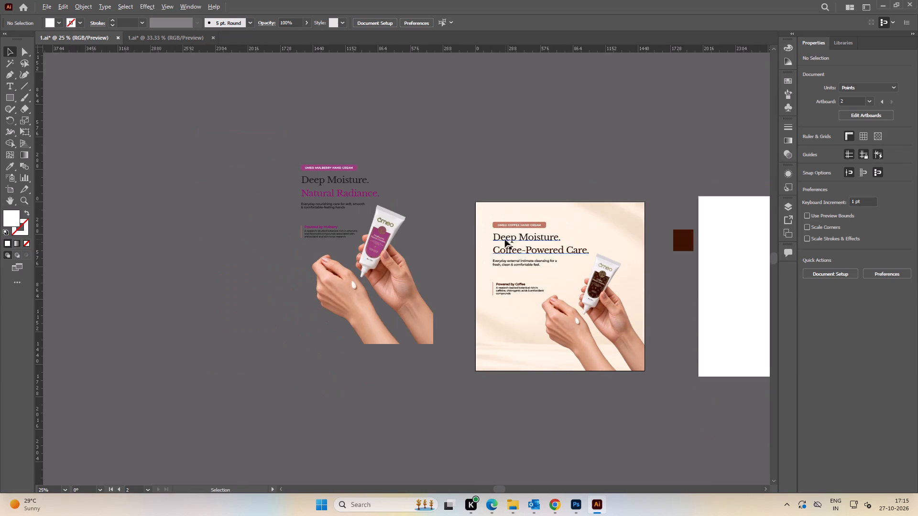
{"action": "key", "text": "space"}
{"action": "left_click_drag", "start_coordinate": [509, 273], "coordinate": [401, 229]}
{"action": "scroll", "coordinate": [456, 258], "scroll_direction": "up", "scroll_amount": 1, "text": "alt"}
{"action": "key", "text": "space"}
{"action": "left_click", "coordinate": [286, 162]}
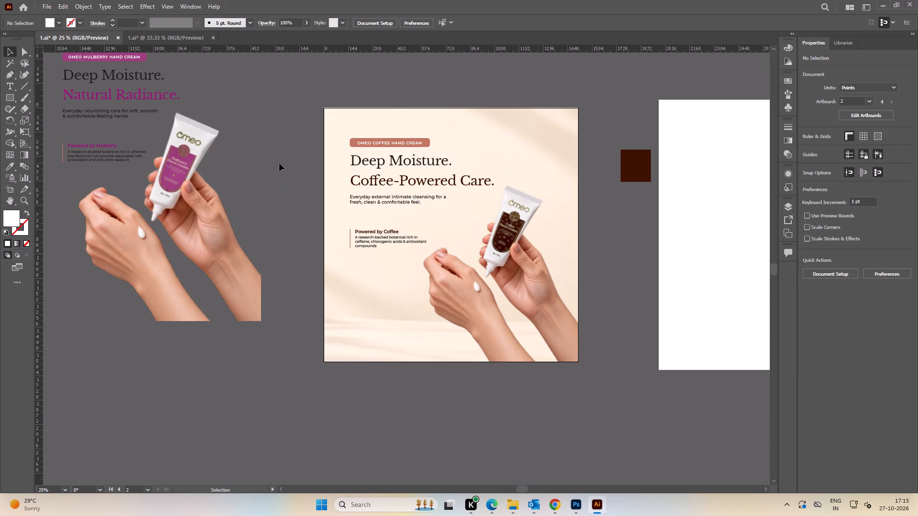
{"action": "scroll", "coordinate": [279, 163], "scroll_direction": "down", "scroll_amount": 1, "text": "alt"}
{"action": "left_click", "coordinate": [102, 78]}
{"action": "left_click_drag", "start_coordinate": [106, 78], "coordinate": [234, 251]}
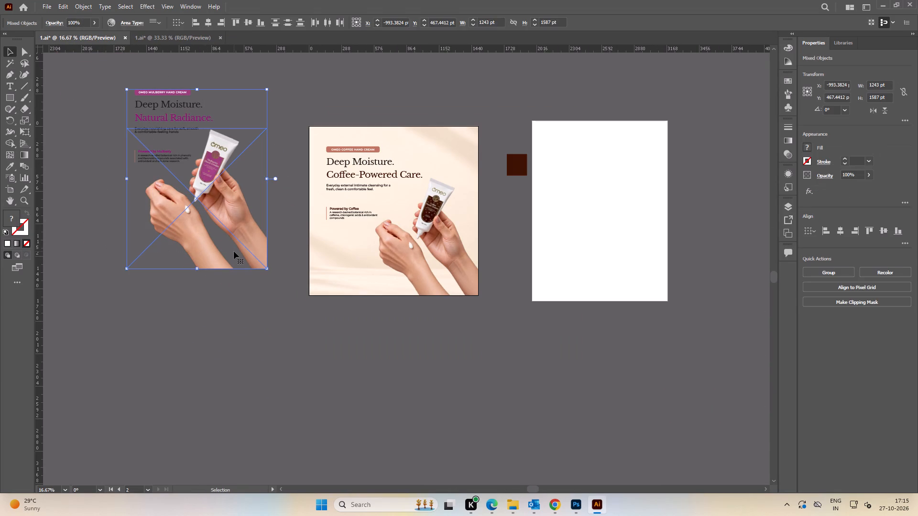
{"action": "key", "text": "ctrl+g"}
Move the mulberry group onto the square artboard, aligning its badge with the upper-left corner of the coffee badge.
{"action": "left_click_drag", "start_coordinate": [218, 193], "coordinate": [411, 244]}
{"action": "scroll", "coordinate": [404, 218], "scroll_direction": "up", "scroll_amount": 2, "text": "alt"}
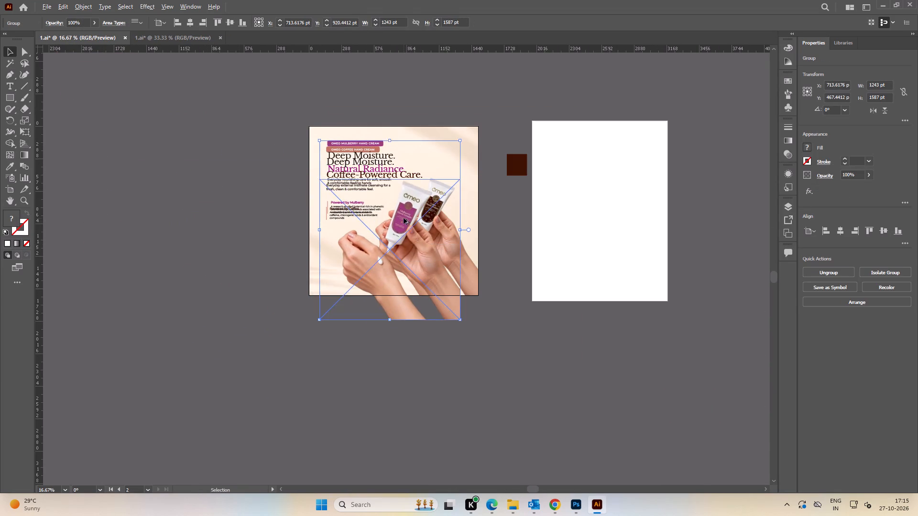
{"action": "scroll", "coordinate": [404, 218], "scroll_direction": "up", "scroll_amount": 2, "text": "alt"}
{"action": "key", "text": "space"}
{"action": "left_click_drag", "start_coordinate": [260, 150], "coordinate": [421, 351]}
{"action": "scroll", "coordinate": [333, 148], "scroll_direction": "up", "scroll_amount": 1, "text": "alt"}
{"action": "left_click_drag", "start_coordinate": [337, 103], "coordinate": [338, 138]}
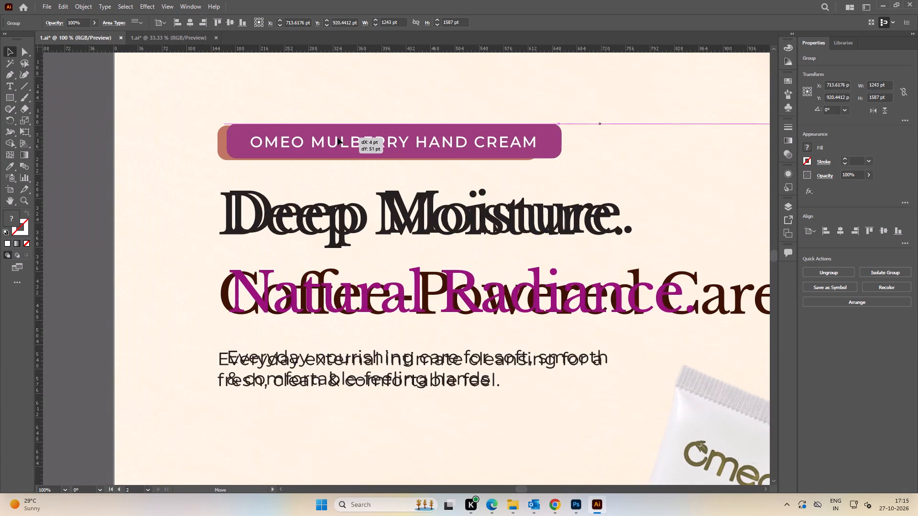
{"action": "left_click_drag", "start_coordinate": [338, 138], "coordinate": [330, 140]}
Cut the aligned mulberry group from the square artboard.
{"action": "scroll", "coordinate": [330, 140], "scroll_direction": "down", "scroll_amount": 3, "text": "alt"}
{"action": "key", "text": "space"}
{"action": "left_click_drag", "start_coordinate": [380, 282], "coordinate": [343, 166]}
{"action": "scroll", "coordinate": [349, 193], "scroll_direction": "down", "scroll_amount": 1, "text": "alt"}
{"action": "key", "text": "space"}
{"action": "left_click_drag", "start_coordinate": [212, 158], "coordinate": [277, 223]}
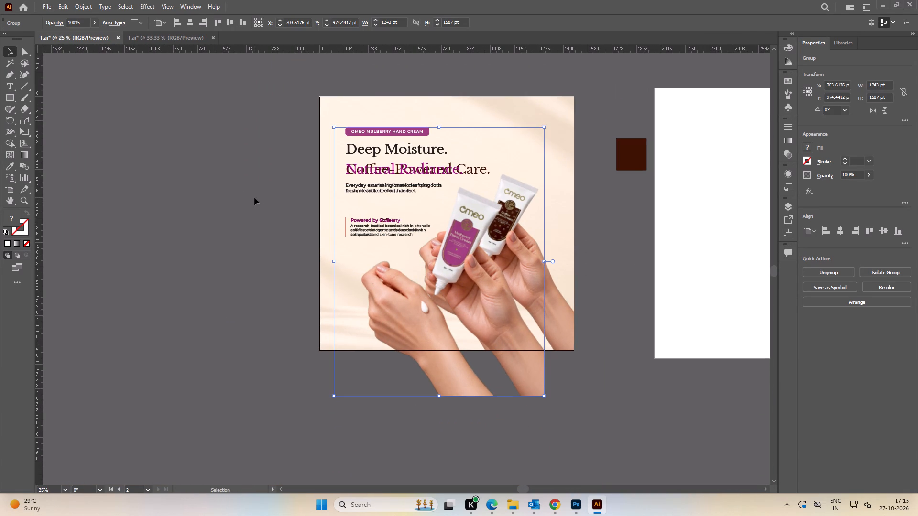
{"action": "key", "text": "ctrl+x"}
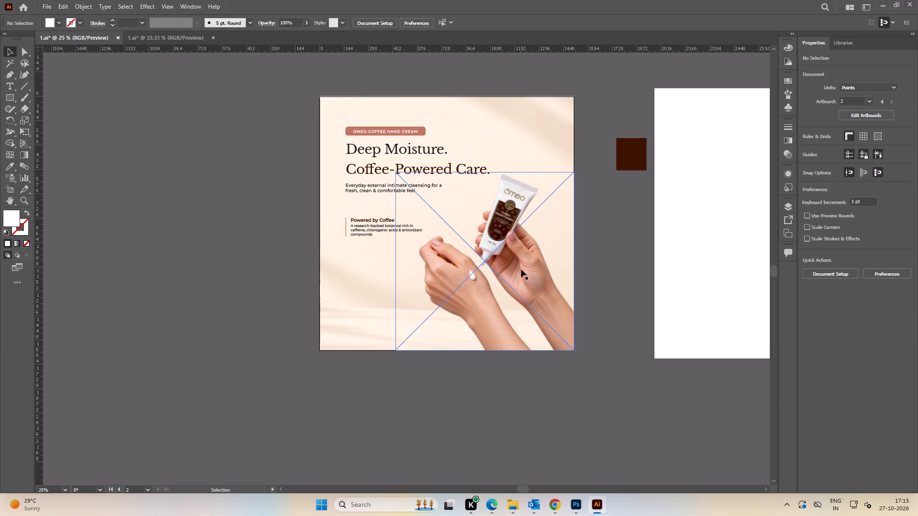
Move all the coffee text, badge and hands artwork off the square artboard into the empty area beside it.
{"action": "left_click", "coordinate": [526, 269]}
{"action": "left_click", "coordinate": [278, 172]}
{"action": "left_click_drag", "start_coordinate": [322, 115], "coordinate": [473, 260]}
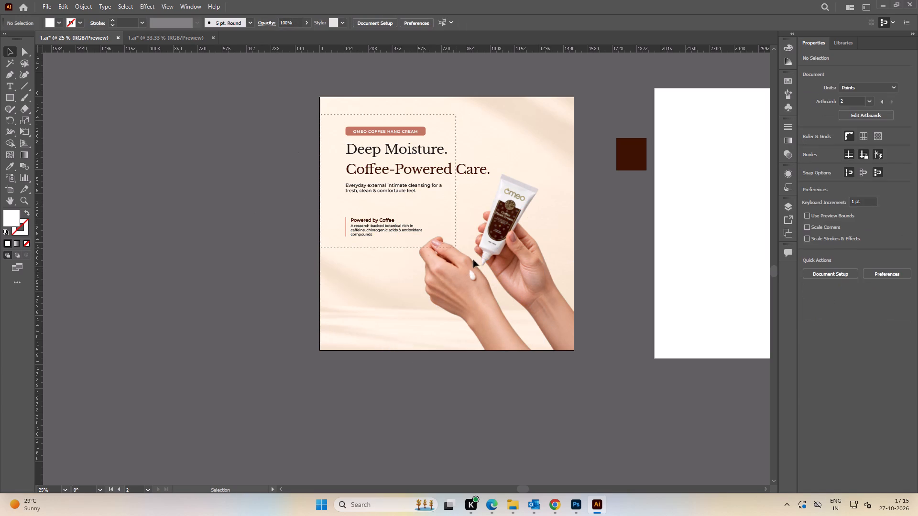
{"action": "left_click_drag", "start_coordinate": [473, 260], "coordinate": [530, 300]}
{"action": "key", "text": "space"}
{"action": "left_click_drag", "start_coordinate": [397, 270], "coordinate": [464, 276]}
{"action": "left_click_drag", "start_coordinate": [515, 289], "coordinate": [137, 290]}
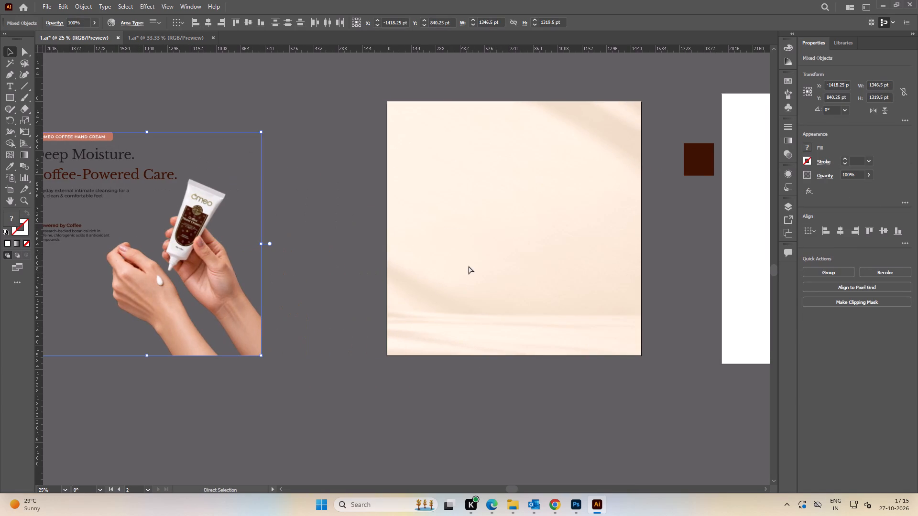
Paste the cut mulberry group in front at its original position on the square artboard and ungroup it.
{"action": "key", "text": "ctrl+f"}
{"action": "left_click", "coordinate": [308, 202]}
{"action": "key", "text": "space"}
{"action": "left_click_drag", "start_coordinate": [342, 231], "coordinate": [267, 237]}
{"action": "scroll", "coordinate": [494, 320], "scroll_direction": "up", "scroll_amount": 1, "text": "alt"}
{"action": "left_click_drag", "start_coordinate": [494, 318], "coordinate": [535, 274]}
{"action": "key", "text": "ctrl+z"}
{"action": "key", "text": "ctrl+shift+g"}
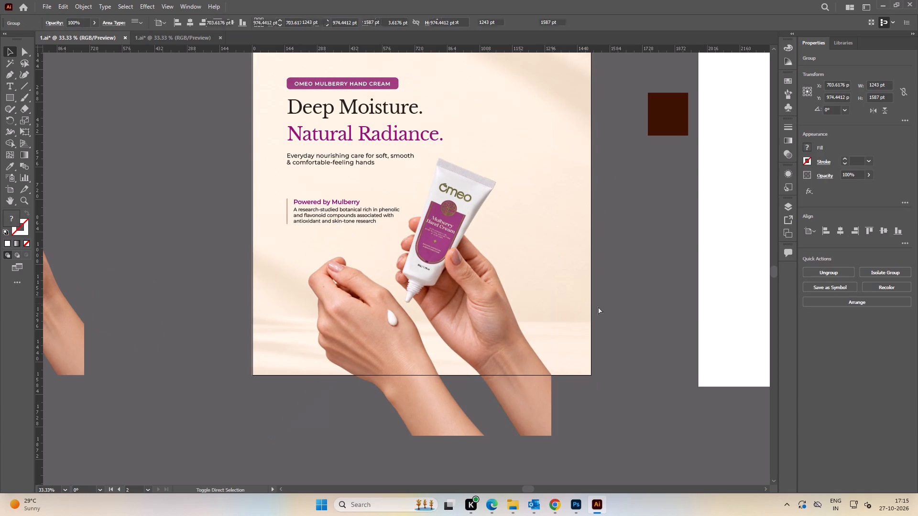
Move the mulberry hands image separately and align it to the right and bottom edges of the square artboard.
{"action": "left_click", "coordinate": [649, 286]}
{"action": "left_click_drag", "start_coordinate": [485, 341], "coordinate": [532, 301]}
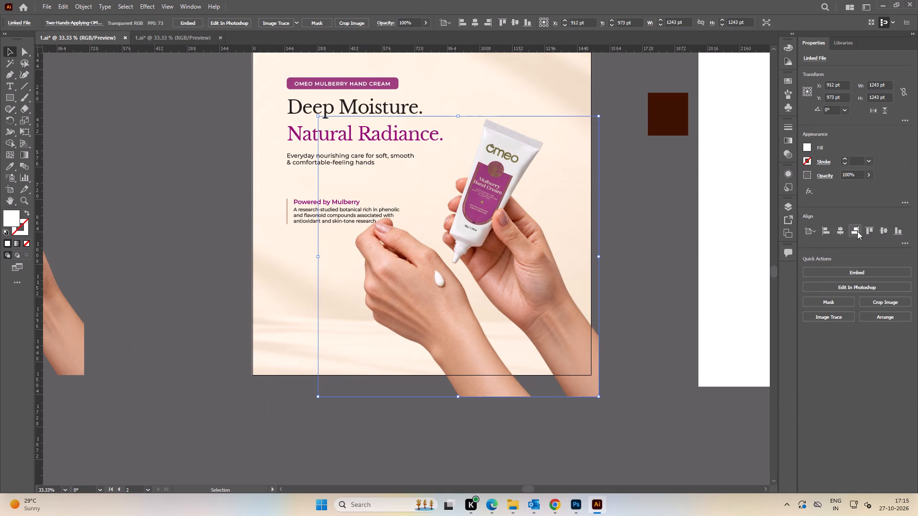
{"action": "left_click", "coordinate": [856, 231]}
{"action": "left_click", "coordinate": [895, 233]}
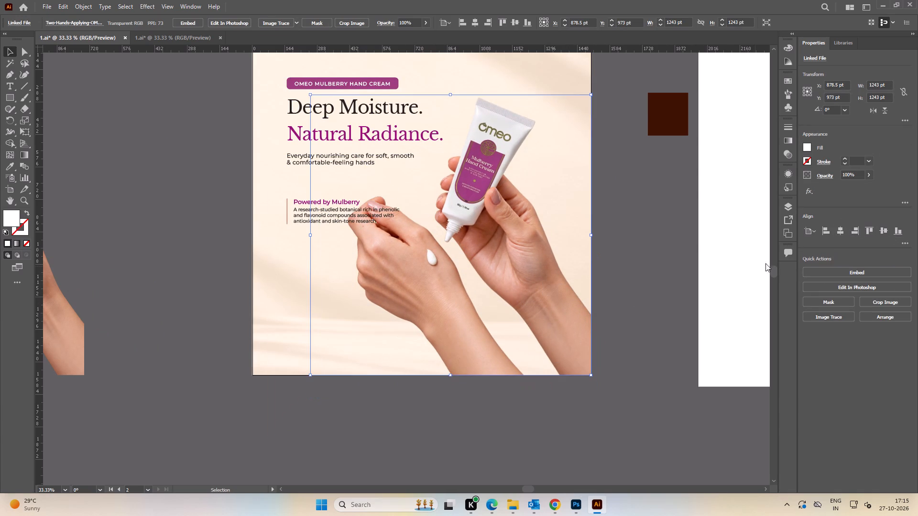
{"action": "left_click", "coordinate": [657, 271]}
Scale the mulberry hands image down proportionally to about 1052.5 pt, keeping its bottom edge on the artboard's bottom edge.
{"action": "left_click", "coordinate": [540, 250]}
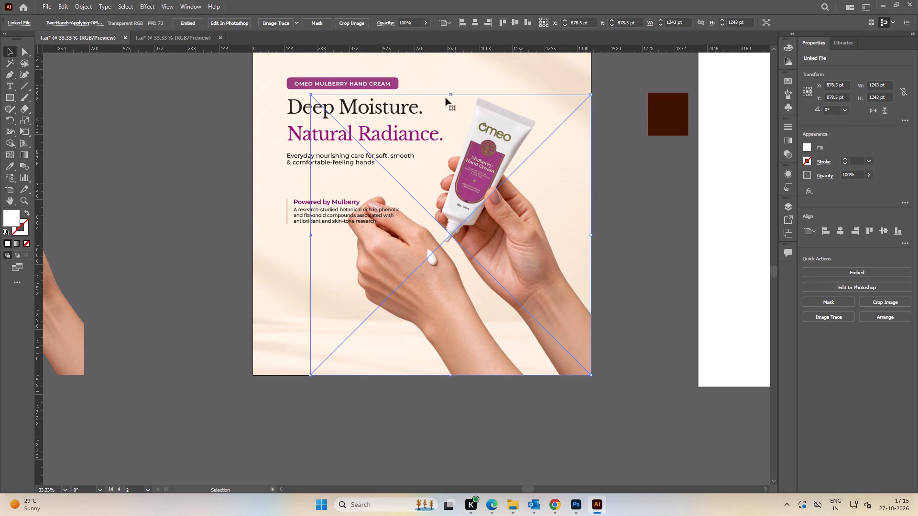
{"action": "left_click_drag", "start_coordinate": [448, 95], "coordinate": [456, 138], "text": "shift"}
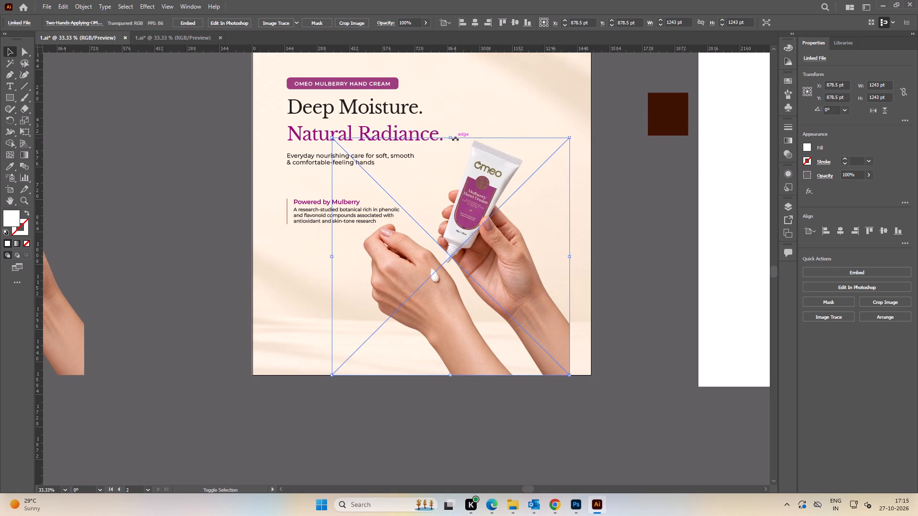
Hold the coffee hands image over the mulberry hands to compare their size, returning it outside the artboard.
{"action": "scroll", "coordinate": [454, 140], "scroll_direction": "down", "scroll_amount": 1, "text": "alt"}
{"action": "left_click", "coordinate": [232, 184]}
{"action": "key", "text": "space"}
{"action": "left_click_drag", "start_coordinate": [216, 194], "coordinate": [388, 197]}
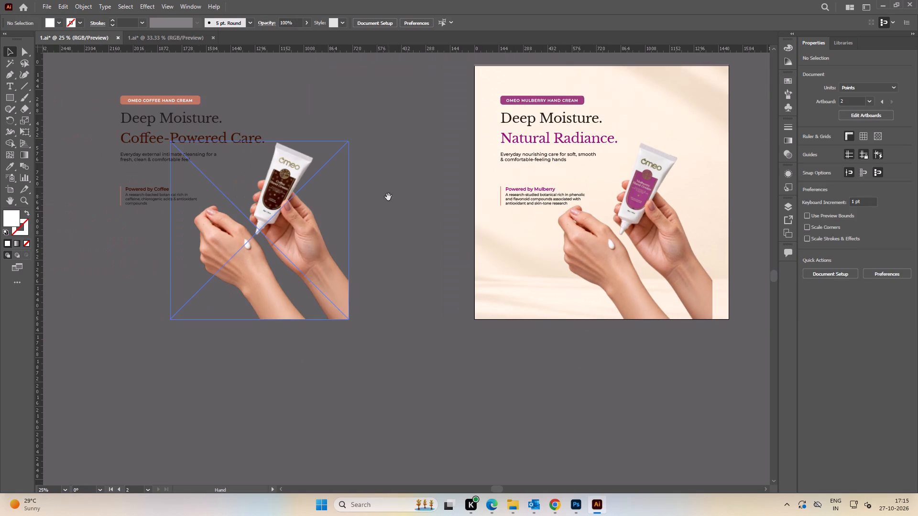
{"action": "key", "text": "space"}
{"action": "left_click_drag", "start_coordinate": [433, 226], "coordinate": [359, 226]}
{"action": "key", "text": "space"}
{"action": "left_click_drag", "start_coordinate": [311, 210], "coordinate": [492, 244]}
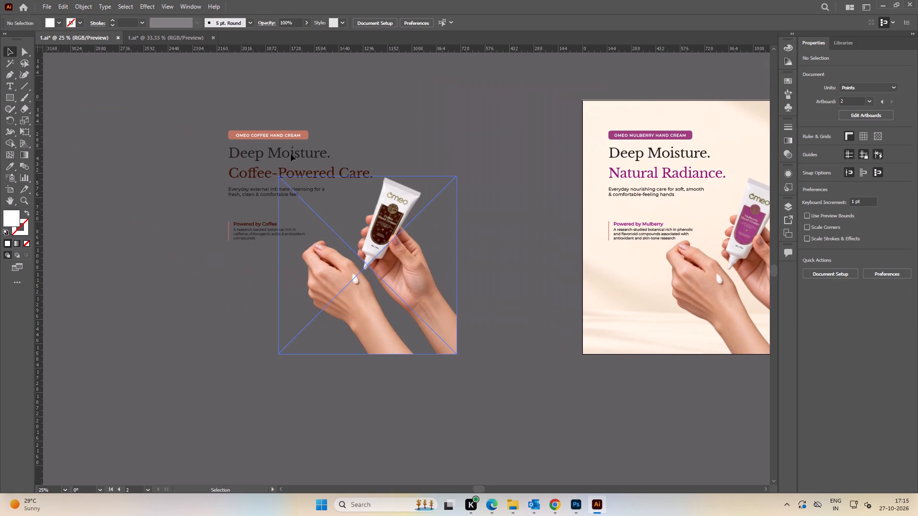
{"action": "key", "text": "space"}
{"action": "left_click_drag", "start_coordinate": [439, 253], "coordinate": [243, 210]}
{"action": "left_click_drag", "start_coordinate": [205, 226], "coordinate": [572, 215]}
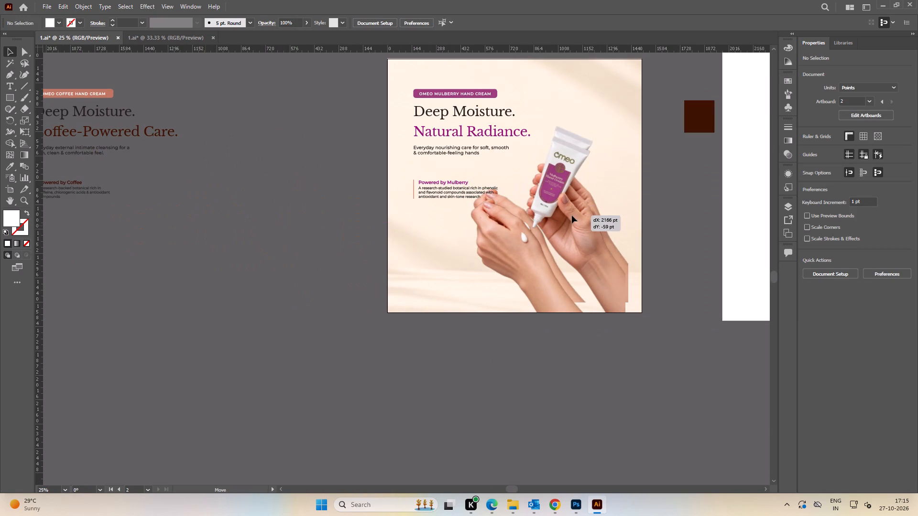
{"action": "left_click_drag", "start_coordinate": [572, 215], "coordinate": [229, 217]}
Align the reduced mulberry hands image to the right and bottom edges of the square artboard.
{"action": "left_click", "coordinate": [594, 258]}
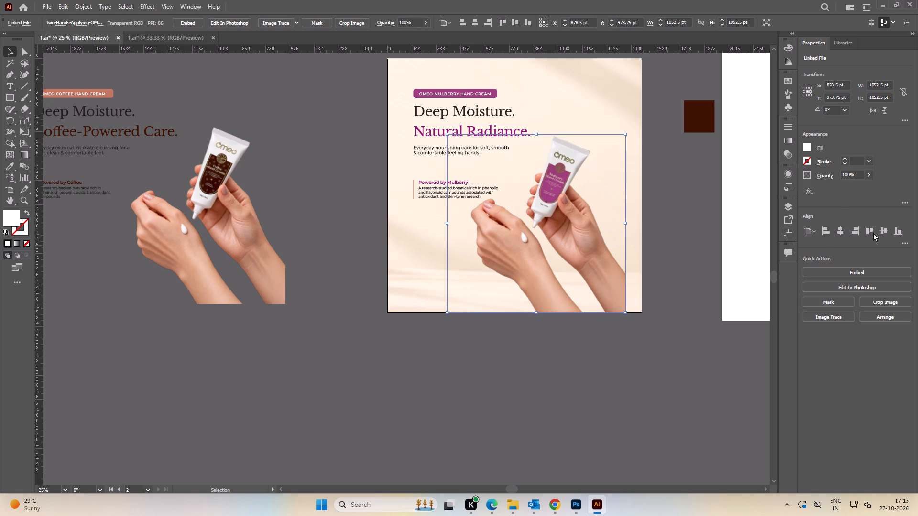
{"action": "left_click", "coordinate": [859, 232]}
{"action": "left_click", "coordinate": [892, 232]}
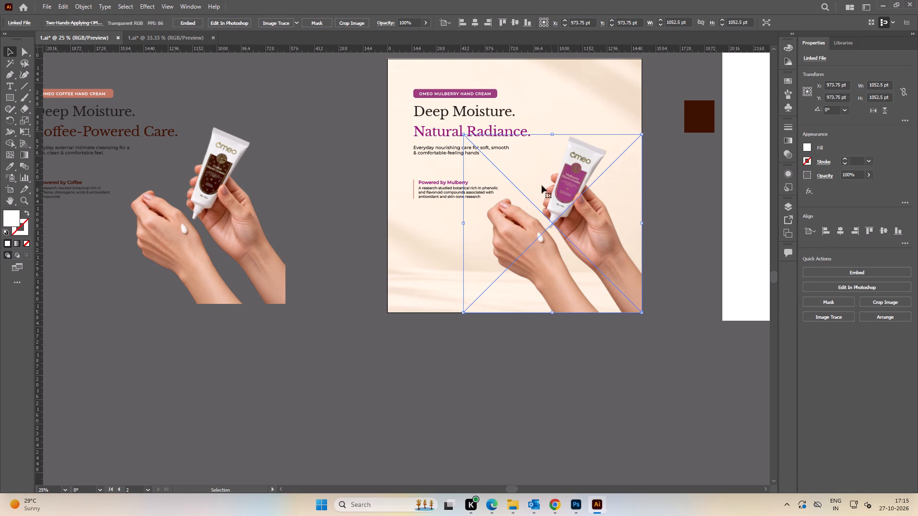
Enlarge the mulberry hands image proportionally to about 1078.5 pt from its top edge.
{"action": "scroll", "coordinate": [524, 131], "scroll_direction": "up", "scroll_amount": 1, "text": "alt"}
{"action": "left_click_drag", "start_coordinate": [564, 135], "coordinate": [564, 129], "text": "shift"}
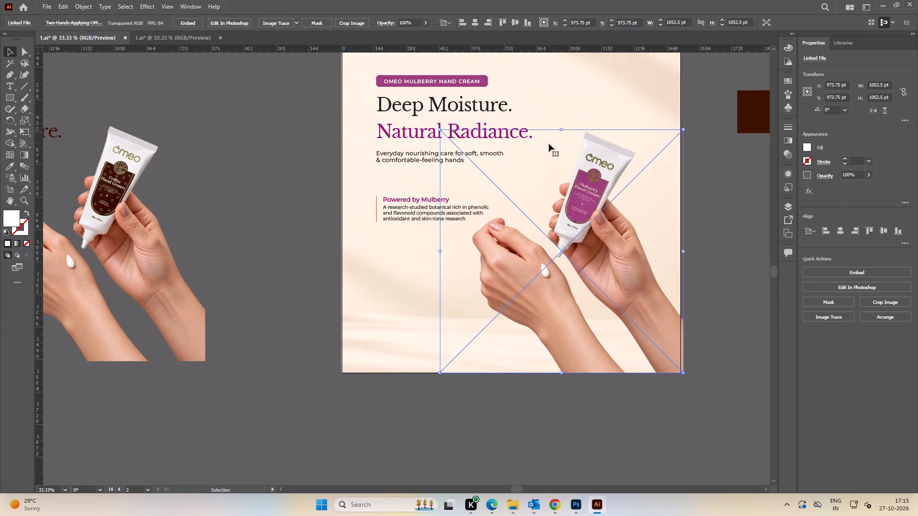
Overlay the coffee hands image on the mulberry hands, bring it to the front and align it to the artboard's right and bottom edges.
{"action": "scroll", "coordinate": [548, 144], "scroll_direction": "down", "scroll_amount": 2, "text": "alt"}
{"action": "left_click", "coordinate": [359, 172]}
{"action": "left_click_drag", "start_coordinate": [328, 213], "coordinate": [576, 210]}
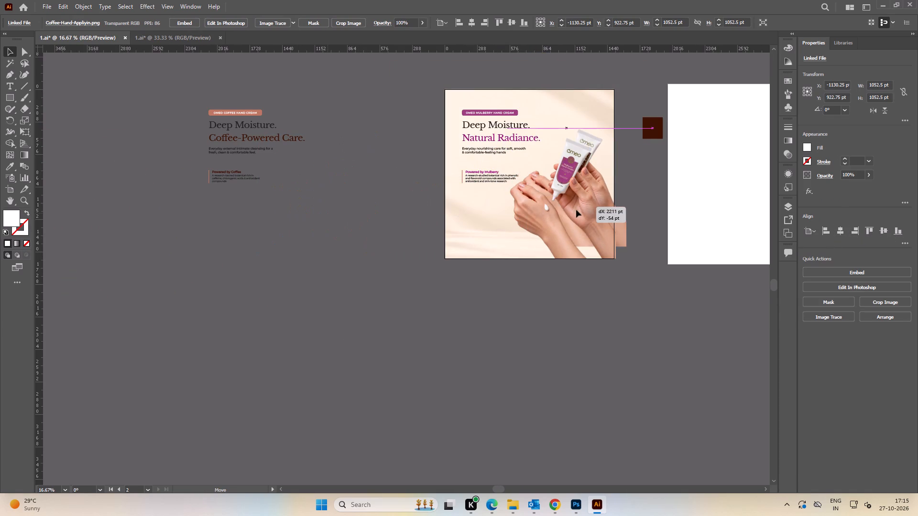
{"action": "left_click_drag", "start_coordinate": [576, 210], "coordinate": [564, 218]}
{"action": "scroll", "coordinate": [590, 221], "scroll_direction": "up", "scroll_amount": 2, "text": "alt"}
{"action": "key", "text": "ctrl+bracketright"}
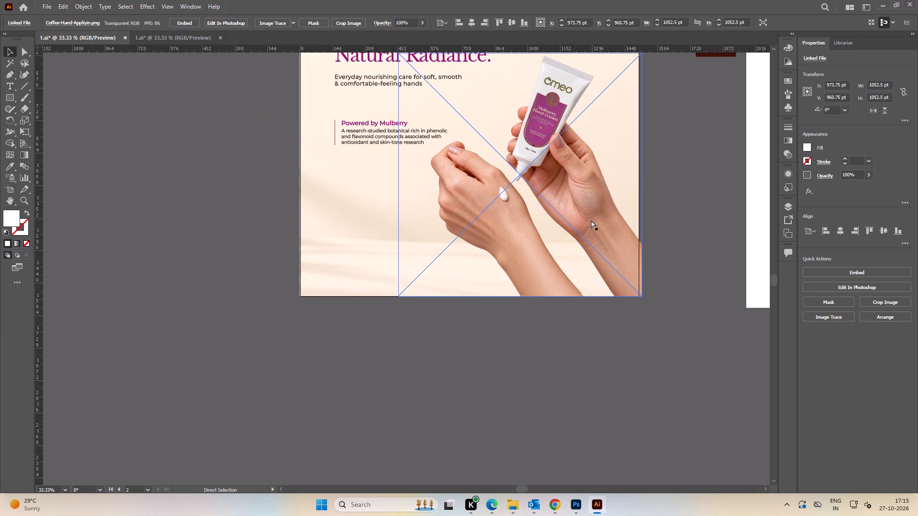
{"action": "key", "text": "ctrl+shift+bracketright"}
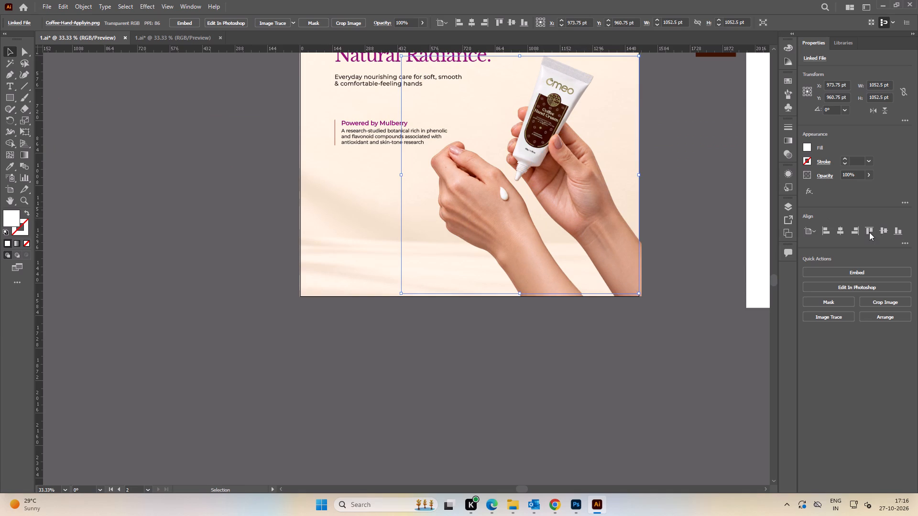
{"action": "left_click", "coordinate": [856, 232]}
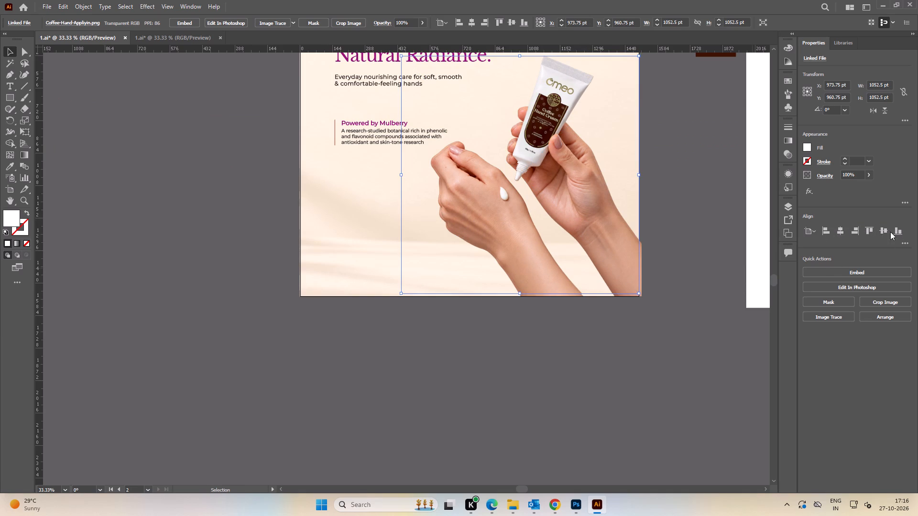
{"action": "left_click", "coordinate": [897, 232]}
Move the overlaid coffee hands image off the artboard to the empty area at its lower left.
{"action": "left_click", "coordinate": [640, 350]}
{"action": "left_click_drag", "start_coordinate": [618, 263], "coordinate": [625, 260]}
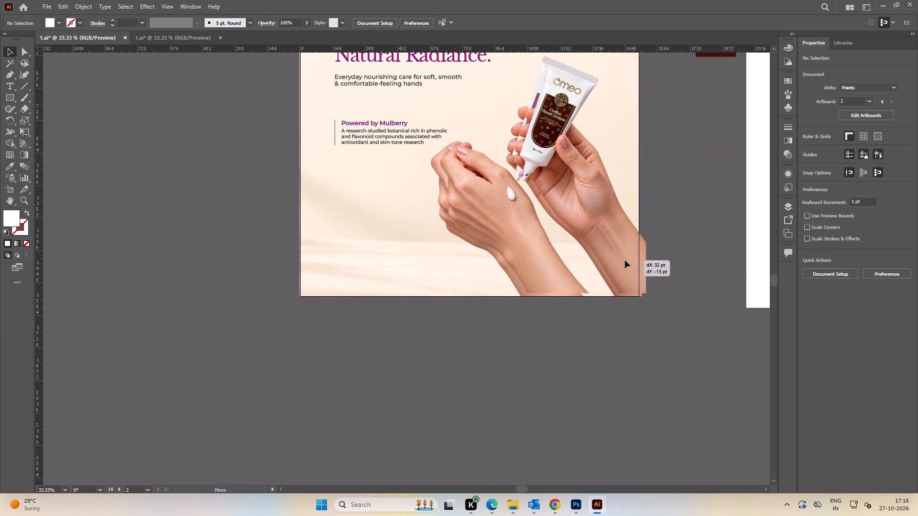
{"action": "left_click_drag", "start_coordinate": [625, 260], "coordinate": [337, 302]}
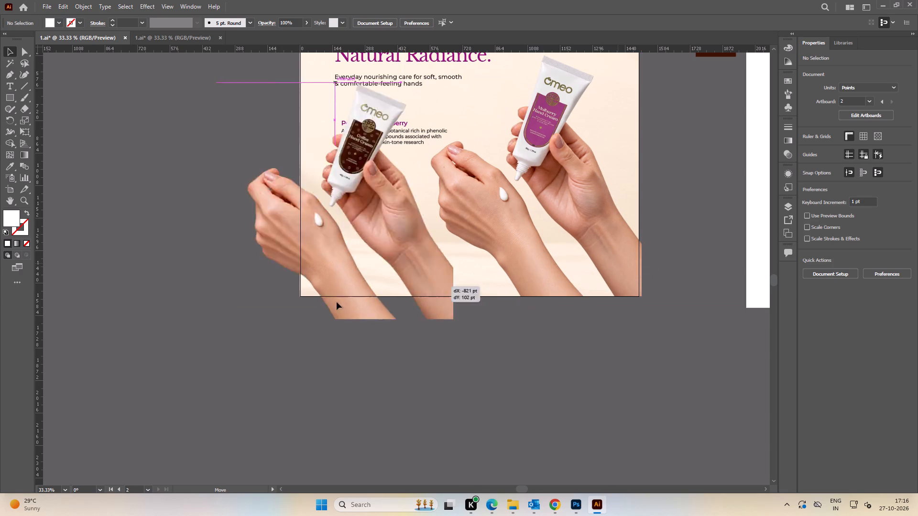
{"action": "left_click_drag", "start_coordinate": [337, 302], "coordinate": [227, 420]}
Align the enlarged mulberry hands image to the right edge of the square artboard.
{"action": "left_click", "coordinate": [546, 231]}
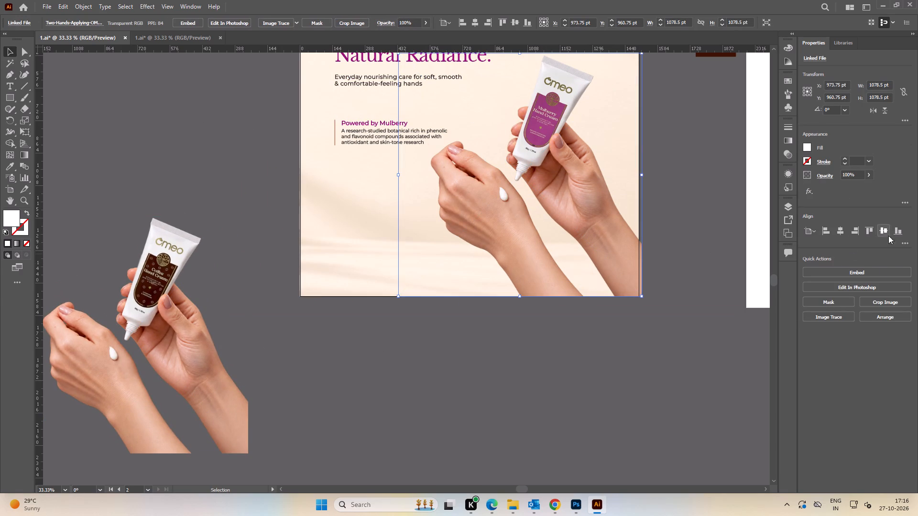
{"action": "left_click", "coordinate": [858, 231]}
{"action": "scroll", "coordinate": [679, 199], "scroll_direction": "down", "scroll_amount": 1, "text": "alt"}
{"action": "key", "text": "space"}
{"action": "left_click_drag", "start_coordinate": [678, 192], "coordinate": [621, 205]}
{"action": "left_click", "coordinate": [644, 188]}
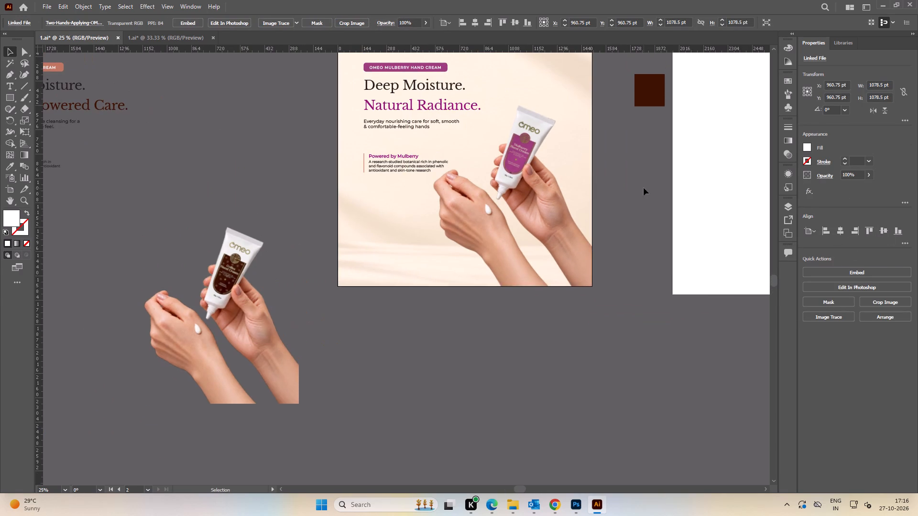
Enlarge the mulberry hands slightly and shift them right and down so the forearms extend past the artboard's right and bottom edges.
{"action": "scroll", "coordinate": [540, 183], "scroll_direction": "up", "scroll_amount": 1, "text": "alt"}
{"action": "key", "text": "space"}
{"action": "left_click_drag", "start_coordinate": [532, 166], "coordinate": [532, 173]}
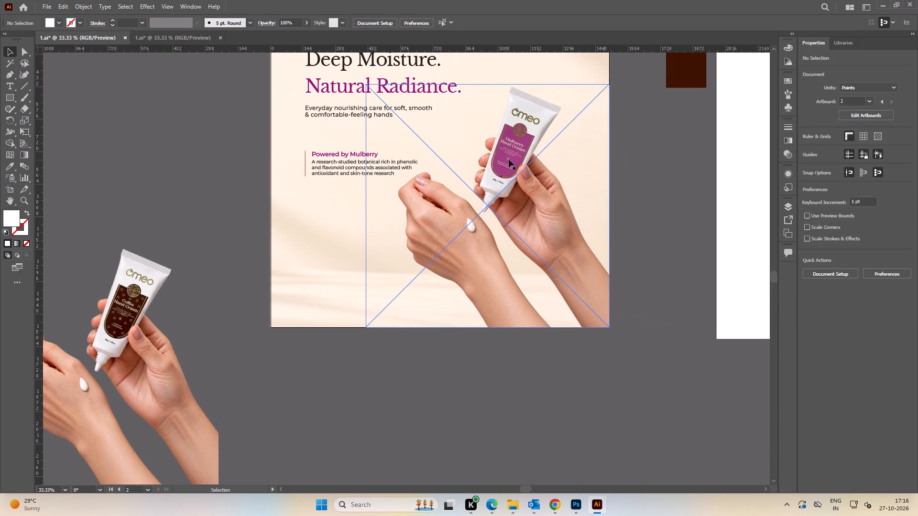
{"action": "left_click_drag", "start_coordinate": [509, 159], "coordinate": [514, 164]}
{"action": "key", "text": "space"}
{"action": "left_click_drag", "start_coordinate": [521, 140], "coordinate": [478, 187]}
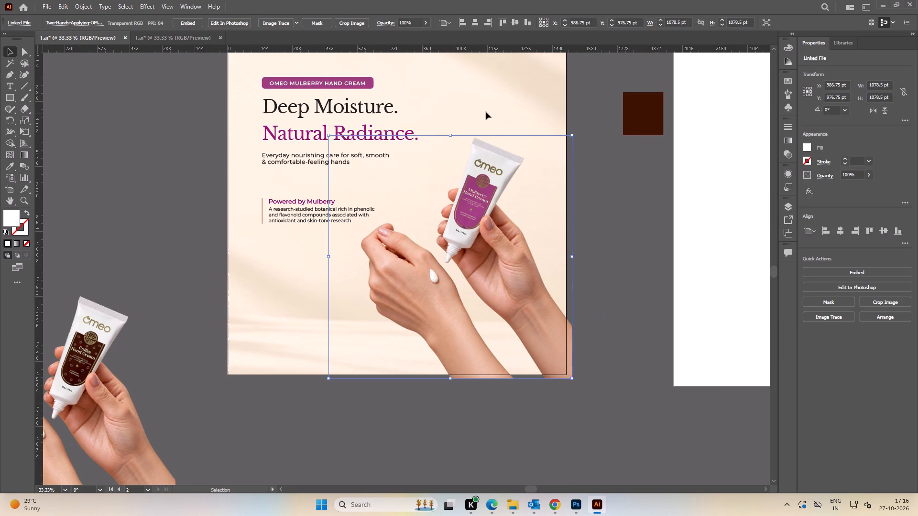
{"action": "left_click_drag", "start_coordinate": [452, 134], "coordinate": [456, 125], "text": "shift"}
{"action": "left_click_drag", "start_coordinate": [479, 157], "coordinate": [484, 157]}
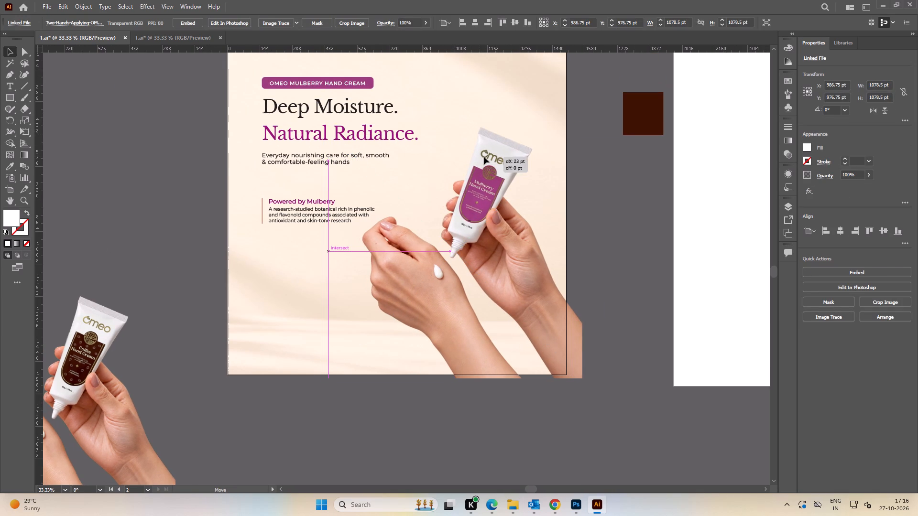
{"action": "left_click_drag", "start_coordinate": [484, 157], "coordinate": [485, 159]}
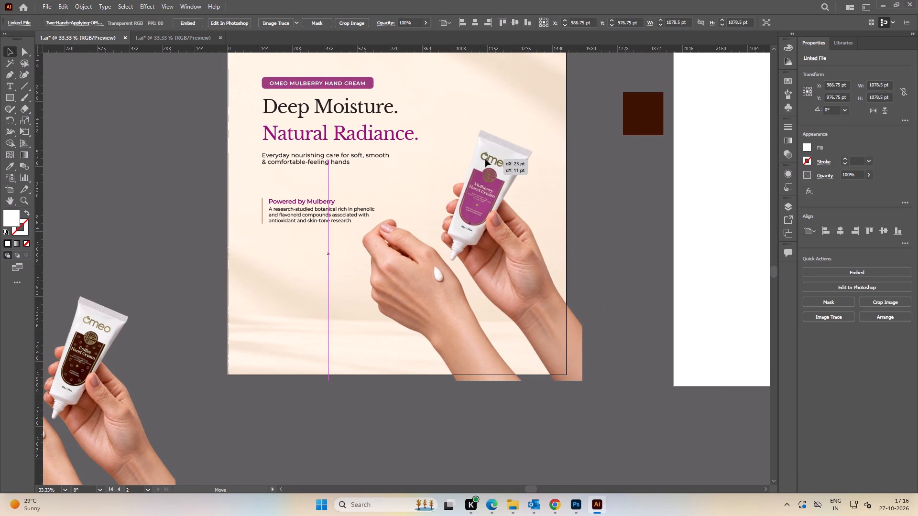
{"action": "left_click_drag", "start_coordinate": [485, 159], "coordinate": [487, 159]}
{"action": "left_click", "coordinate": [608, 201]}
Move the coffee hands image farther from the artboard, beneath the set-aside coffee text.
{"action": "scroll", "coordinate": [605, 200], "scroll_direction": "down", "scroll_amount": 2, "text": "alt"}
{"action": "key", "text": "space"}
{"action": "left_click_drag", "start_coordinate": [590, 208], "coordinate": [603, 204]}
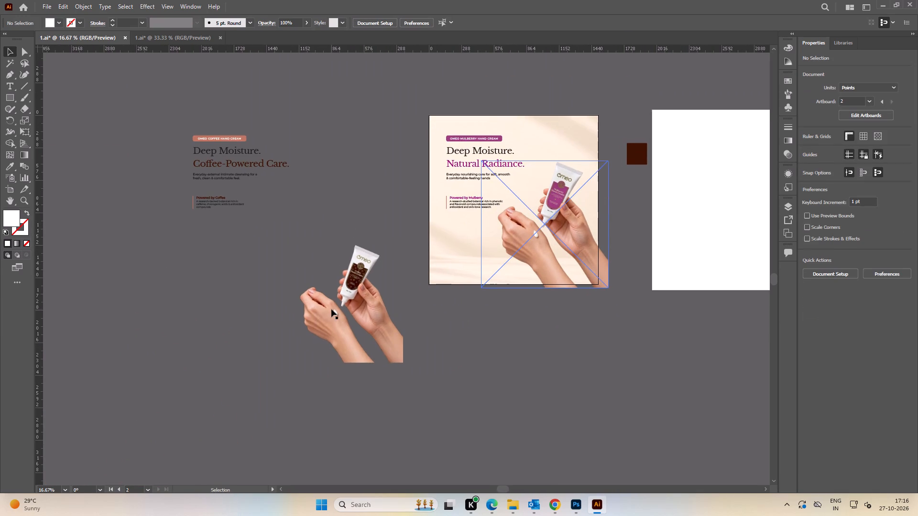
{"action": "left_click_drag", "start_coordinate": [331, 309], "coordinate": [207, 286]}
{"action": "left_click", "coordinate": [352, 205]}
Nudge the mulberry badge, headline, description and Powered by Mulberry block about 10 pt down and 10 pt right.
{"action": "scroll", "coordinate": [436, 173], "scroll_direction": "up", "scroll_amount": 2, "text": "alt"}
{"action": "key", "text": "space"}
{"action": "left_click_drag", "start_coordinate": [493, 181], "coordinate": [435, 203]}
{"action": "scroll", "coordinate": [423, 189], "scroll_direction": "down", "scroll_amount": 1, "text": "alt"}
{"action": "left_click", "coordinate": [362, 162]}
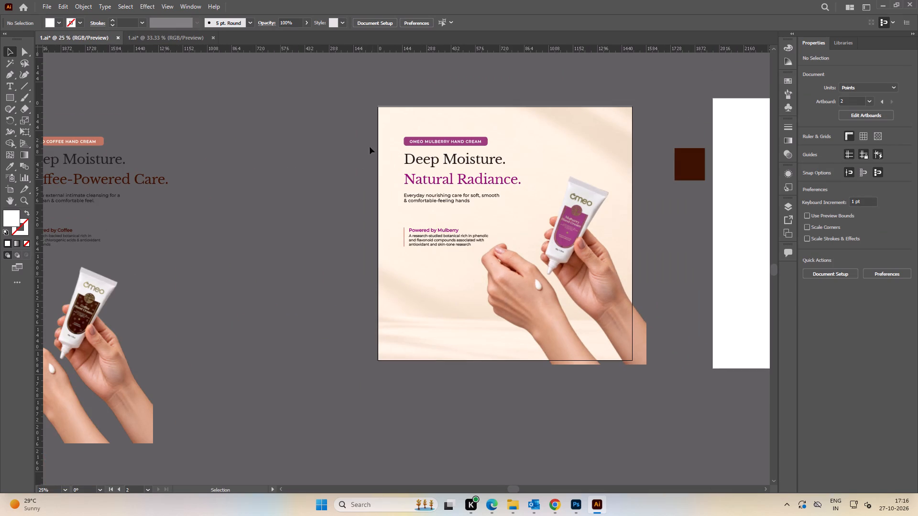
{"action": "left_click_drag", "start_coordinate": [391, 109], "coordinate": [447, 278]}
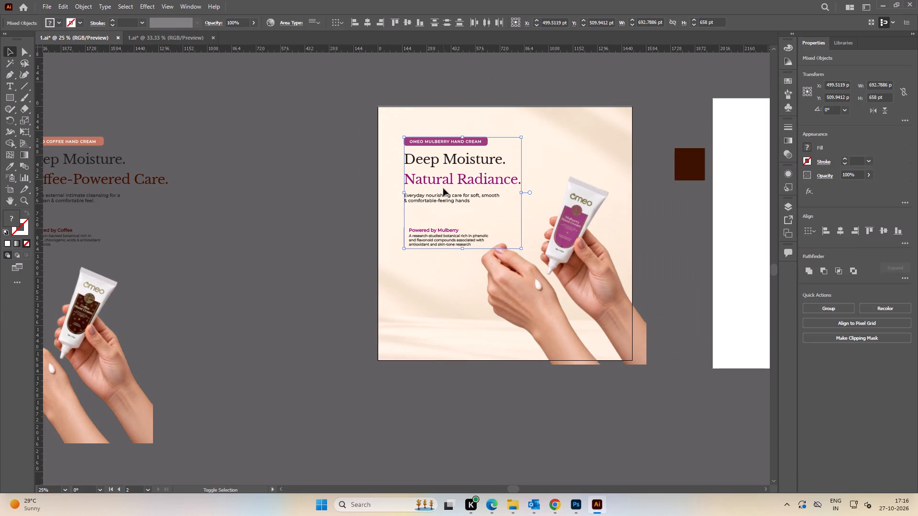
{"action": "key", "text": "shift+Down"}
{"action": "key", "text": "shift+Right"}
{"action": "left_click", "coordinate": [332, 195]}
{"action": "key", "text": "space"}
{"action": "left_click_drag", "start_coordinate": [333, 196], "coordinate": [295, 198]}
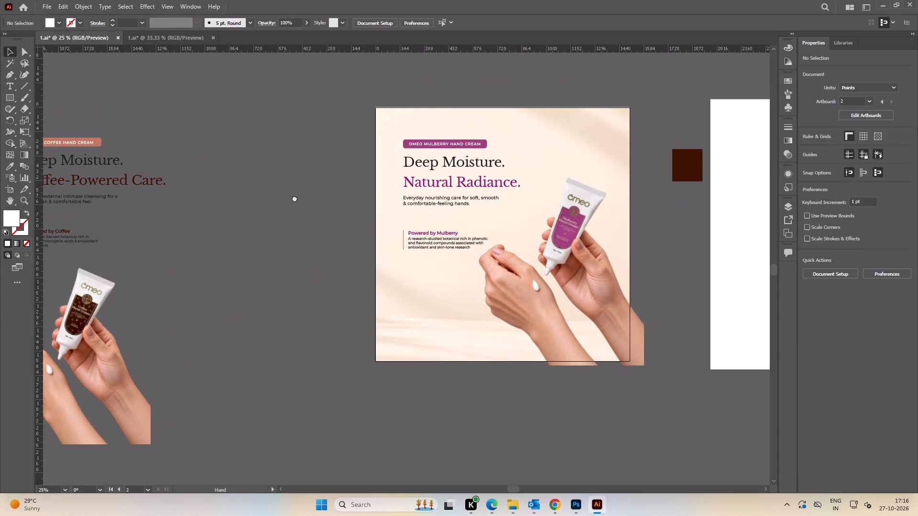
{"action": "left_click_drag", "start_coordinate": [295, 198], "coordinate": [287, 197]}
Save the square 1.ai document with the mulberry layout.
{"action": "scroll", "coordinate": [393, 199], "scroll_direction": "up", "scroll_amount": 1, "text": "alt"}
{"action": "key", "text": "ctrl+s"}
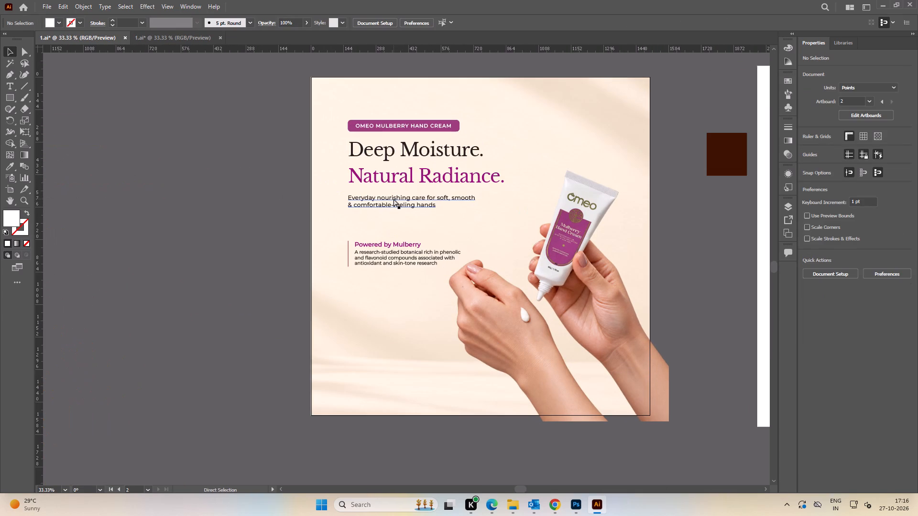
{"action": "key", "text": "ctrl+s"}
Delete the leftover coffee text, badge and hands image lying outside the square artboard.
{"action": "scroll", "coordinate": [393, 199], "scroll_direction": "down", "scroll_amount": 1, "text": "alt"}
{"action": "key", "text": "space"}
{"action": "scroll", "coordinate": [463, 215], "scroll_direction": "down", "scroll_amount": 2, "text": "alt"}
{"action": "key", "text": "space"}
{"action": "left_click_drag", "start_coordinate": [340, 220], "coordinate": [392, 217]}
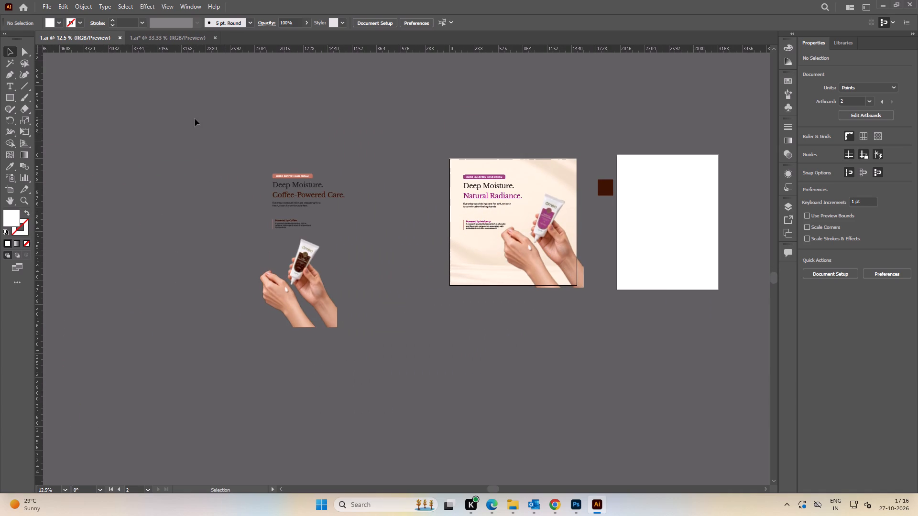
{"action": "left_click_drag", "start_coordinate": [195, 119], "coordinate": [373, 349]}
{"action": "key", "text": "Delete"}
Fit the square artboard in view and save the cleaned-up 1.ai document.
{"action": "key", "text": "ctrl+0"}
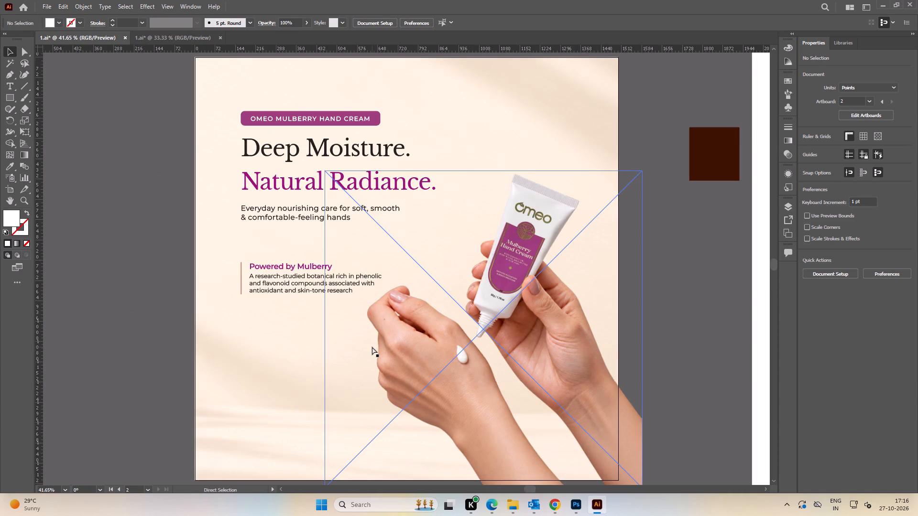
{"action": "key", "text": "ctrl+s"}
{"action": "key", "text": "ctrl+s"}
{"action": "key", "text": "ctrl+s"}
Recolour the vertical line beside the Powered by Mulberry text with the purple sampled from the mulberry badge.
{"action": "left_click", "coordinate": [118, 249]}
{"action": "scroll", "coordinate": [261, 291], "scroll_direction": "up", "scroll_amount": 3, "text": "alt"}
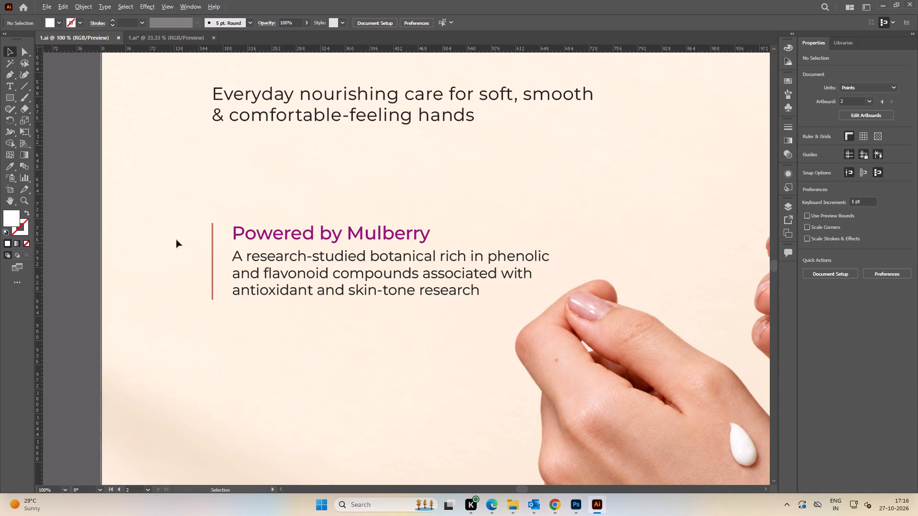
{"action": "left_click_drag", "start_coordinate": [183, 209], "coordinate": [213, 255], "text": "alt"}
{"action": "scroll", "coordinate": [241, 205], "scroll_direction": "down", "scroll_amount": 1, "text": "alt"}
{"action": "key", "text": "space"}
{"action": "key", "text": "space"}
{"action": "key", "text": "space"}
{"action": "key", "text": "space"}
{"action": "key", "text": "space"}
{"action": "left_click_drag", "start_coordinate": [267, 191], "coordinate": [298, 356]}
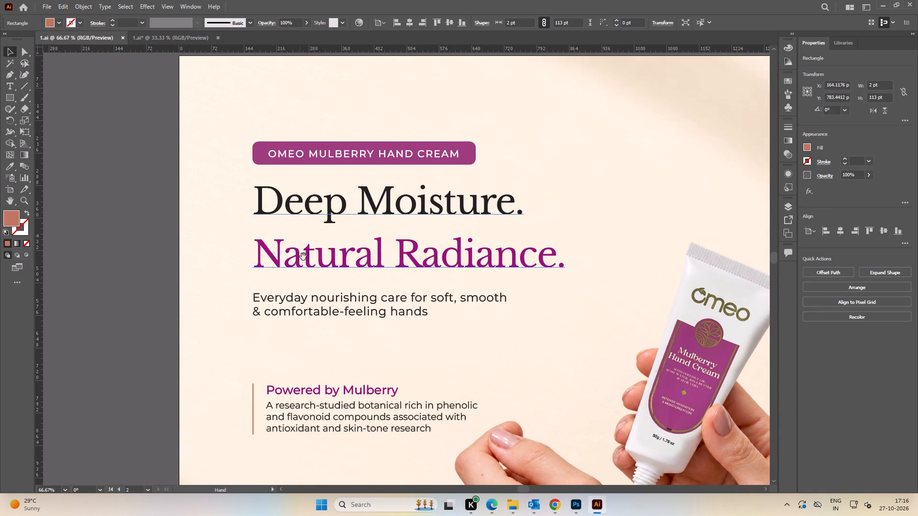
{"action": "key", "text": "i"}
{"action": "left_click", "coordinate": [256, 144]}
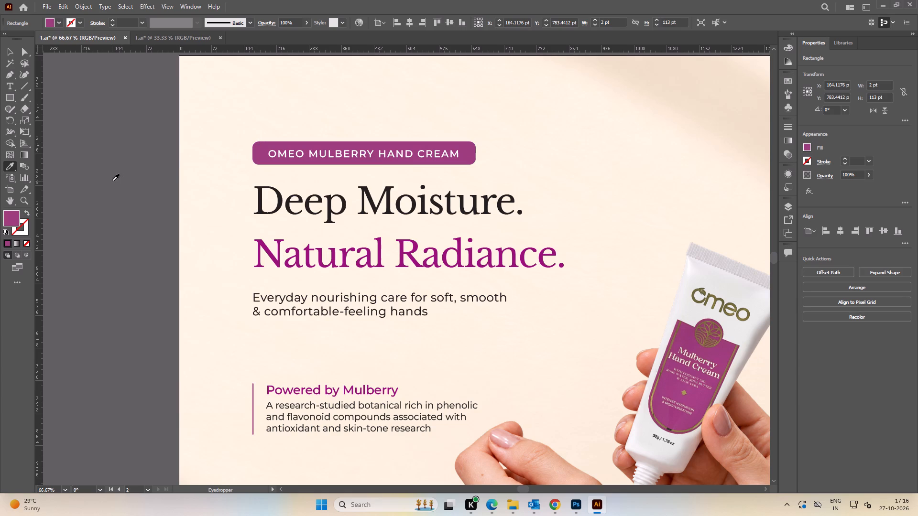
Deselect the recoloured line, fit the square artboard in view and save the 1.ai document.
{"action": "key", "text": "v"}
{"action": "left_click", "coordinate": [94, 209]}
{"action": "key", "text": "ctrl+0"}
{"action": "key", "text": "ctrl+s"}
{"action": "key", "text": "ctrl+s"}
{"action": "key", "text": "ctrl+s"}
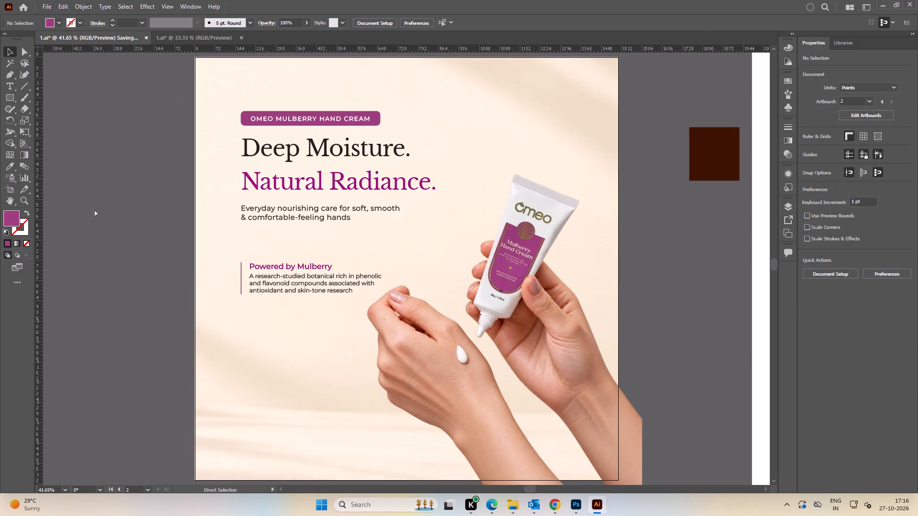
Export the square layout for web as a JPEG named 1 in the 1500x1500 folder, replacing the existing file.
{"action": "key", "text": "ctrl+alt+shift+s"}
{"action": "left_click", "coordinate": [778, 463]}
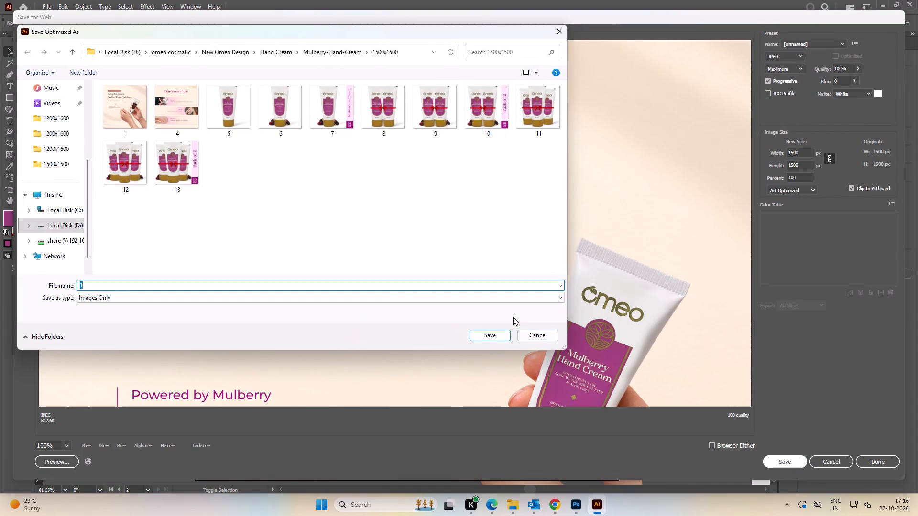
{"action": "left_click", "coordinate": [484, 331]}
{"action": "left_click", "coordinate": [328, 211]}
Delete the dark brown swatch square outside the square artboard and save the 1.ai document.
{"action": "key", "text": "space"}
{"action": "key", "text": "space"}
{"action": "key", "text": "space"}
{"action": "left_click_drag", "start_coordinate": [653, 226], "coordinate": [548, 229]}
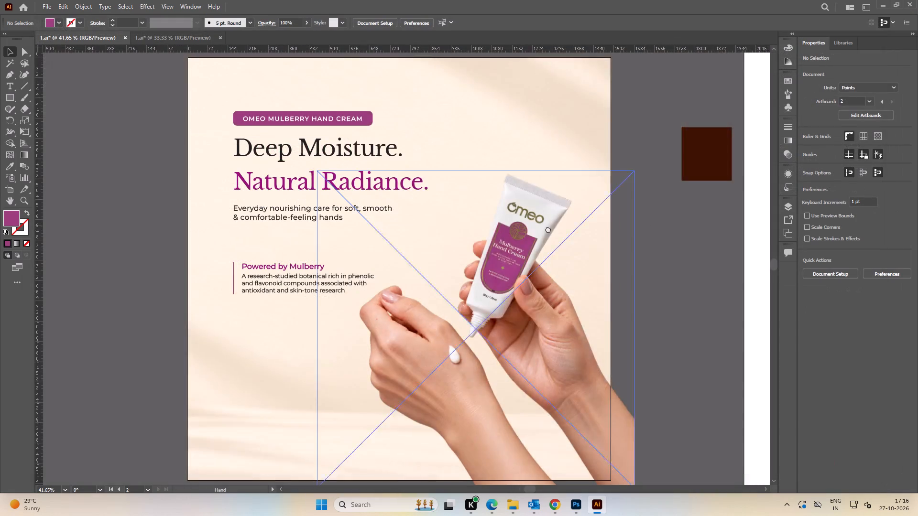
{"action": "left_click_drag", "start_coordinate": [548, 229], "coordinate": [482, 238]}
{"action": "left_click", "coordinate": [558, 183]}
{"action": "key", "text": "Delete"}
{"action": "key", "text": "ctrl+s"}
{"action": "key", "text": "ctrl+s"}
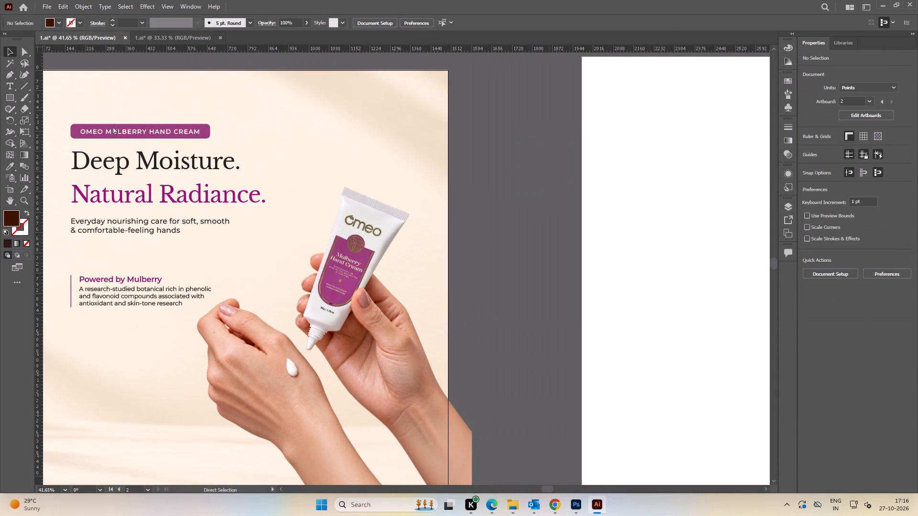
{"action": "key", "text": "ctrl+s"}
Switch to the portrait 1.ai document and lock its hands-and-tube image.
{"action": "left_click", "coordinate": [177, 42]}
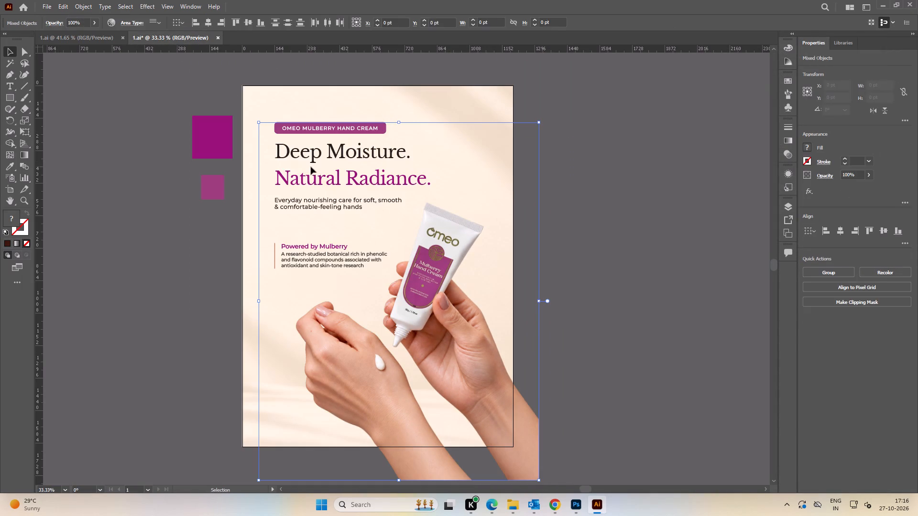
{"action": "left_click", "coordinate": [147, 204]}
{"action": "scroll", "coordinate": [276, 242], "scroll_direction": "up", "scroll_amount": 1, "text": "alt"}
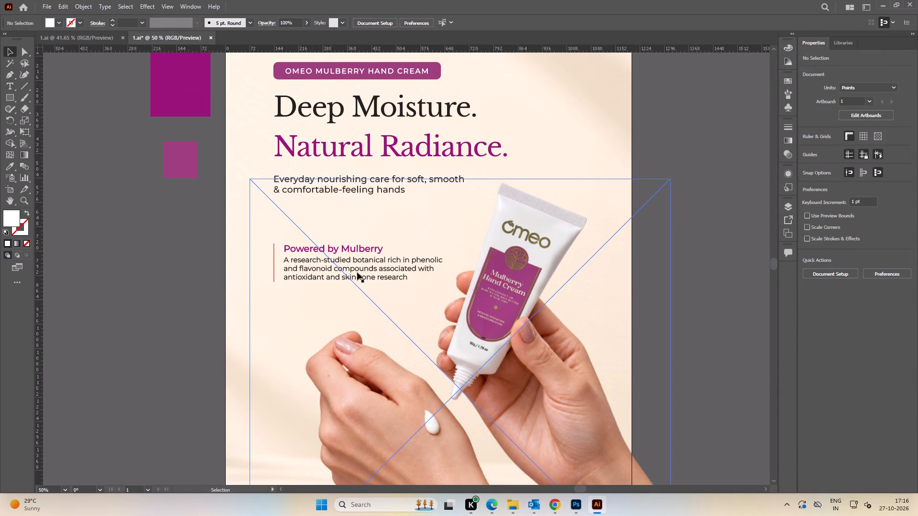
{"action": "left_click", "coordinate": [468, 282]}
{"action": "key", "text": "ctrl+2"}
Recolour the vertical line beside the Powered by Mulberry text with the purple sampled from the mulberry badge.
{"action": "left_click_drag", "start_coordinate": [266, 233], "coordinate": [279, 259]}
{"action": "key", "text": "space"}
{"action": "key", "text": "space"}
{"action": "key", "text": "space"}
{"action": "key", "text": "space"}
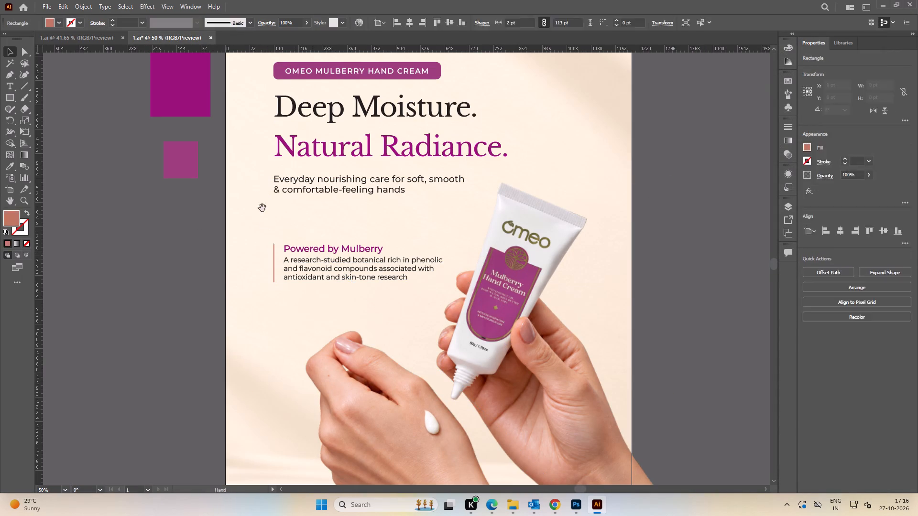
{"action": "left_click_drag", "start_coordinate": [262, 211], "coordinate": [291, 279]}
{"action": "key", "text": "i"}
{"action": "left_click", "coordinate": [306, 140]}
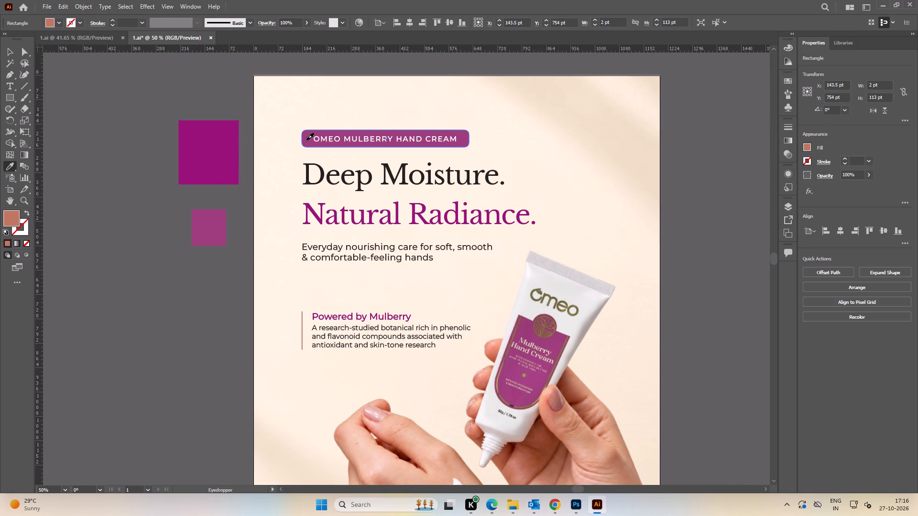
{"action": "left_click", "coordinate": [7, 53]}
Save the portrait 1.ai document with the recoloured line.
{"action": "key", "text": "ctrl+s"}
{"action": "key", "text": "ctrl+s"}
{"action": "key", "text": "ctrl+s"}
{"action": "key", "text": "ctrl+s"}
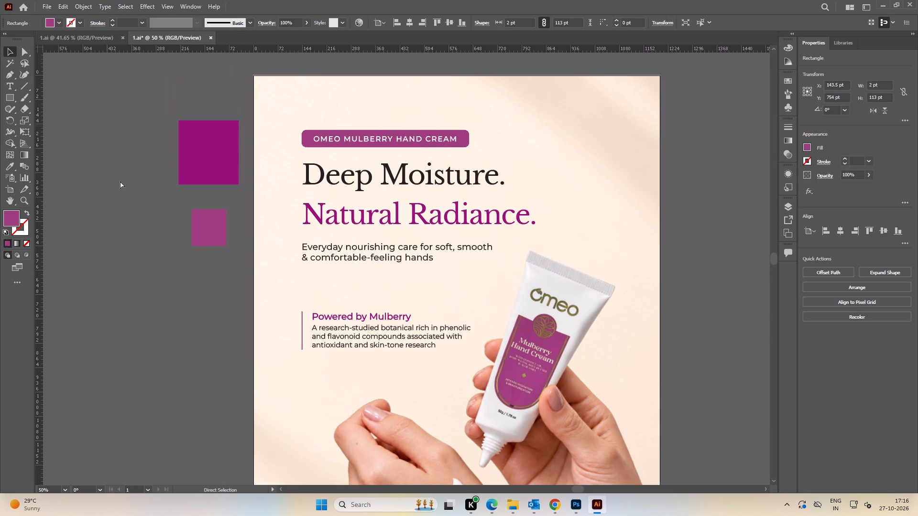
{"action": "key", "text": "ctrl+s"}
Export the portrait layout for web as a JPEG named 1 in the 1200x1600 folder, replacing the existing file.
{"action": "key", "text": "ctrl+0"}
{"action": "key", "text": "ctrl+alt+shift+s"}
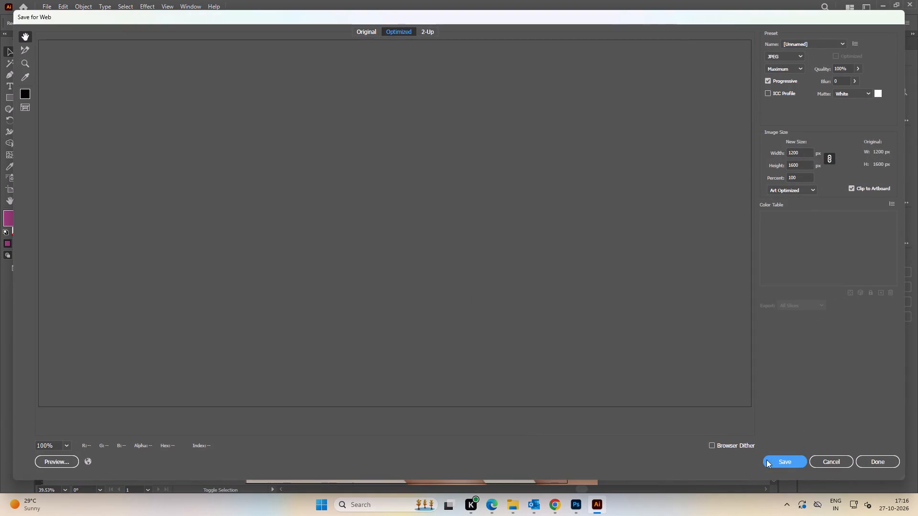
{"action": "left_click", "coordinate": [782, 459]}
{"action": "left_click", "coordinate": [487, 335]}
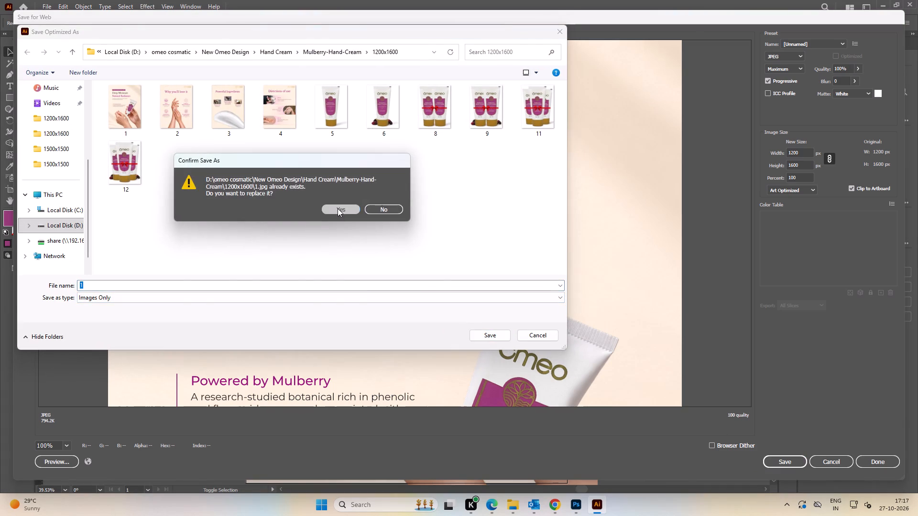
{"action": "left_click", "coordinate": [338, 208]}
Save the portrait 1.ai document again and close both 1.ai documents.
{"action": "key", "text": "ctrl+s"}
{"action": "left_click", "coordinate": [111, 99]}
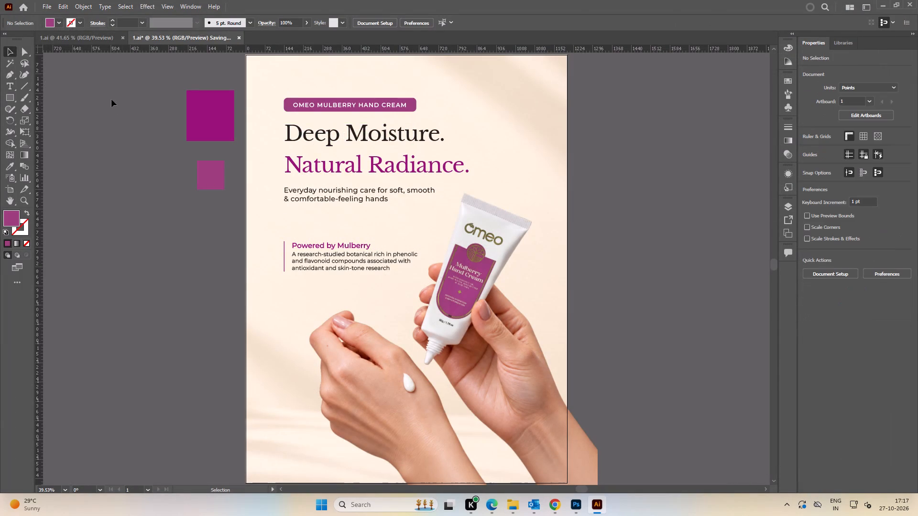
{"action": "left_click", "coordinate": [121, 37]}
{"action": "left_click", "coordinate": [122, 37]}
Switch to File Explorer and open the 2.ai document from the Mulberry-Hand-Cream 1500x1500 folder.
{"action": "key", "text": "alt+Tab"}
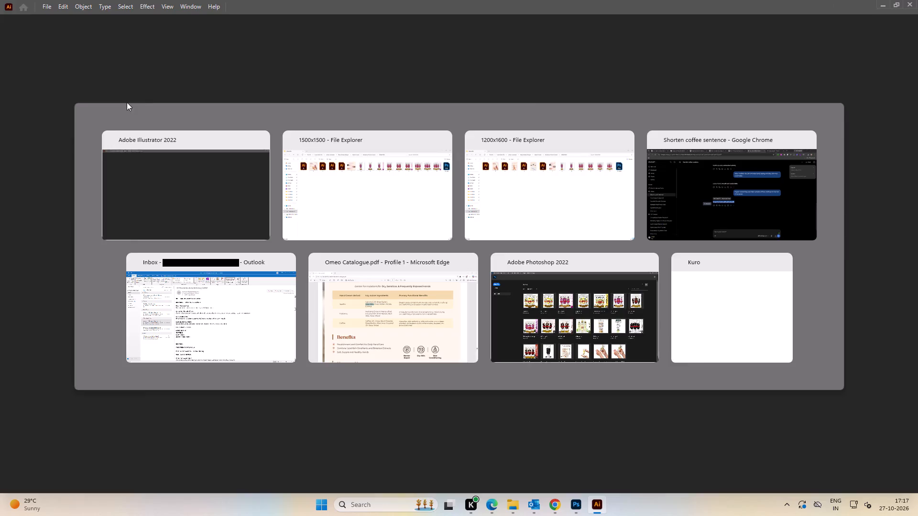
{"action": "left_click", "coordinate": [386, 202], "text": "alt"}
{"action": "left_click", "coordinate": [371, 199]}
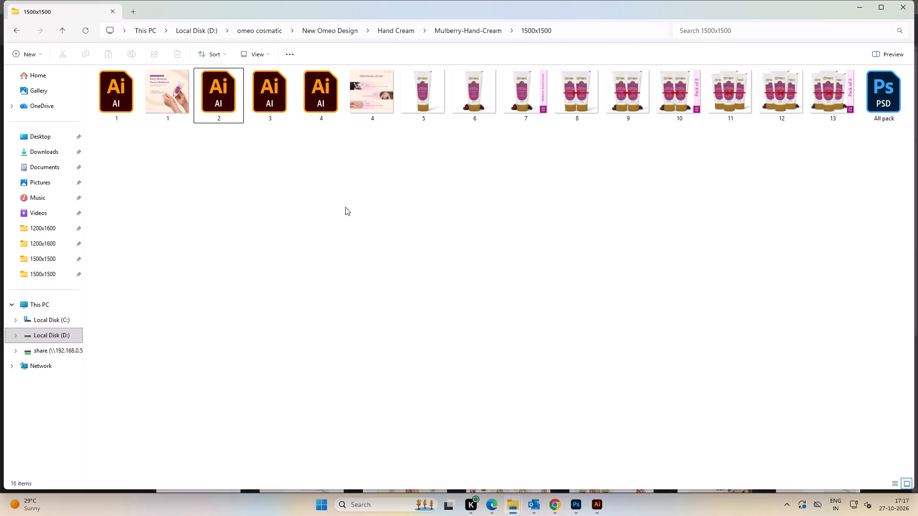
{"action": "left_click", "coordinate": [285, 200]}
{"action": "left_click", "coordinate": [214, 96]}
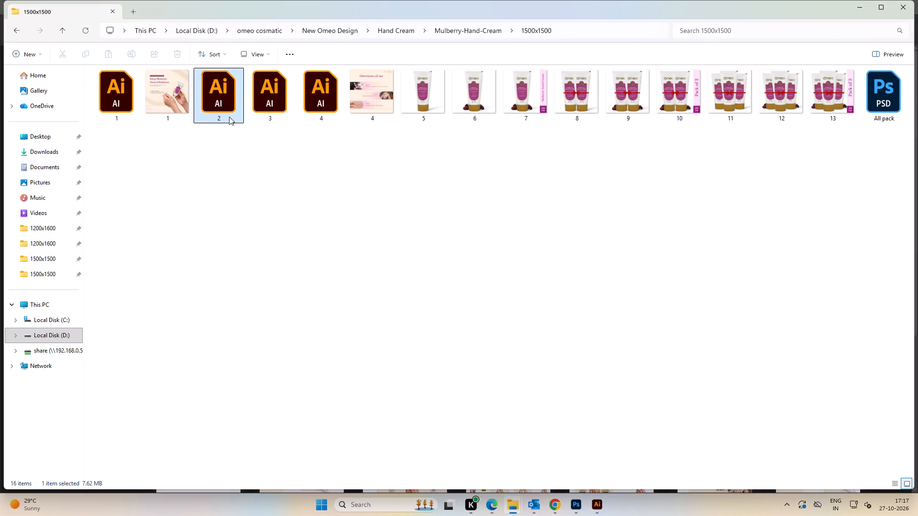
{"action": "double_click", "coordinate": [219, 101]}
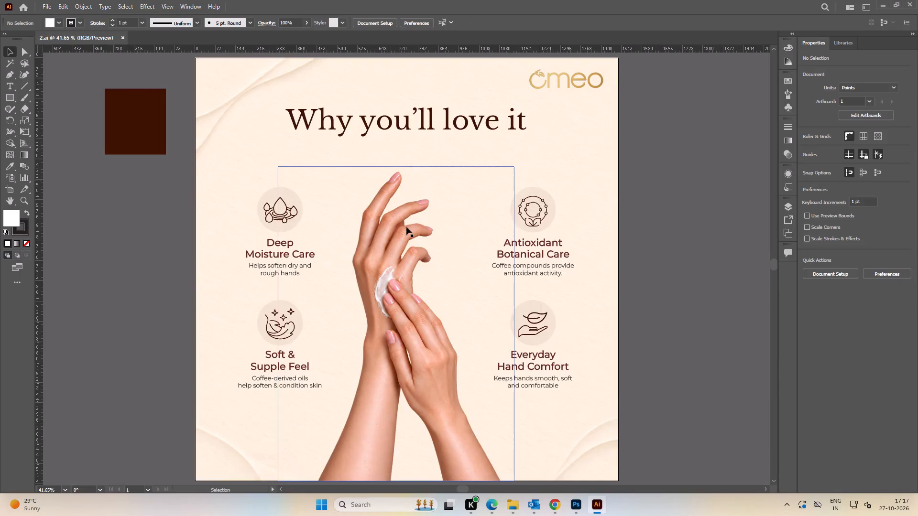
Switch to the Mulberry-Hand-Cream 1200x1600 folder in File Explorer and open its 2.ai document.
{"action": "scroll", "coordinate": [406, 227], "scroll_direction": "down", "scroll_amount": 1, "text": "alt"}
{"action": "key", "text": "space"}
{"action": "left_click_drag", "start_coordinate": [429, 239], "coordinate": [374, 236]}
{"action": "left_click", "coordinate": [573, 190]}
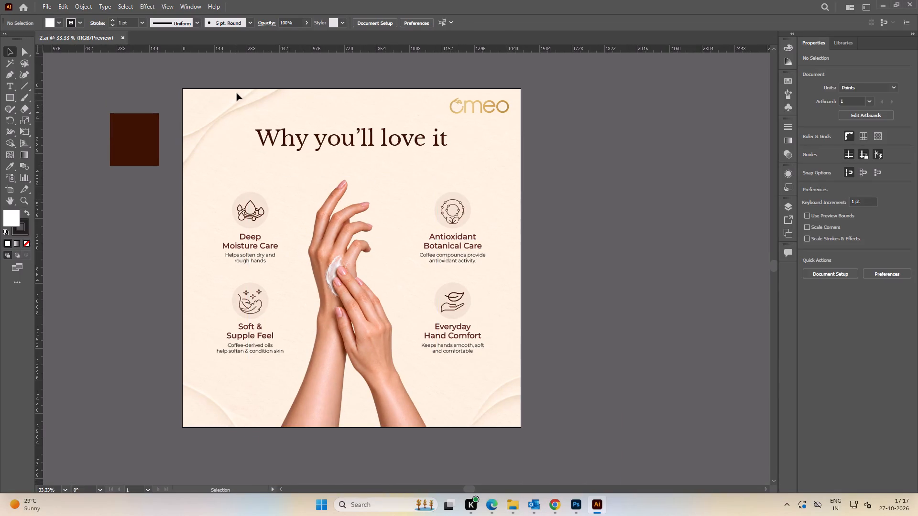
{"action": "scroll", "coordinate": [295, 131], "scroll_direction": "down", "scroll_amount": 2, "text": "alt"}
{"action": "key", "text": "space"}
{"action": "left_click_drag", "start_coordinate": [277, 138], "coordinate": [276, 146]}
{"action": "key", "text": "alt+Tab"}
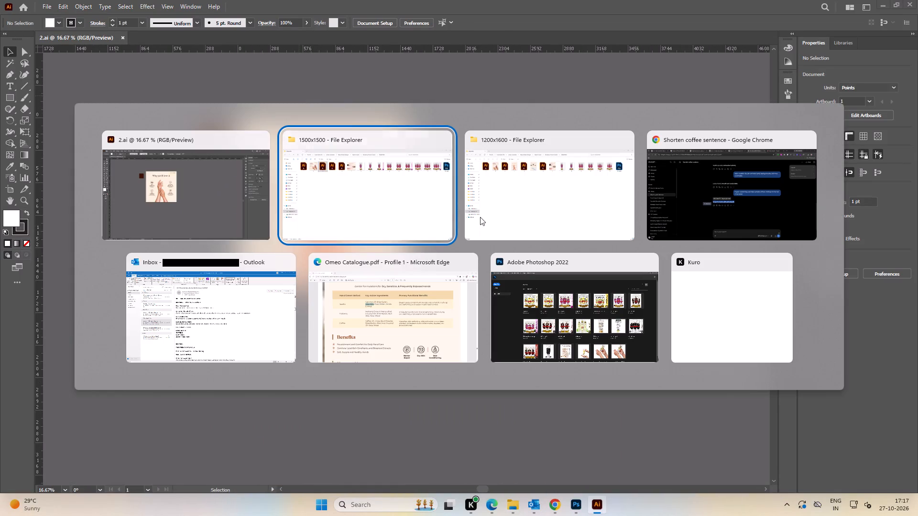
{"action": "left_click", "coordinate": [550, 205], "text": "alt"}
{"action": "double_click", "coordinate": [225, 108]}
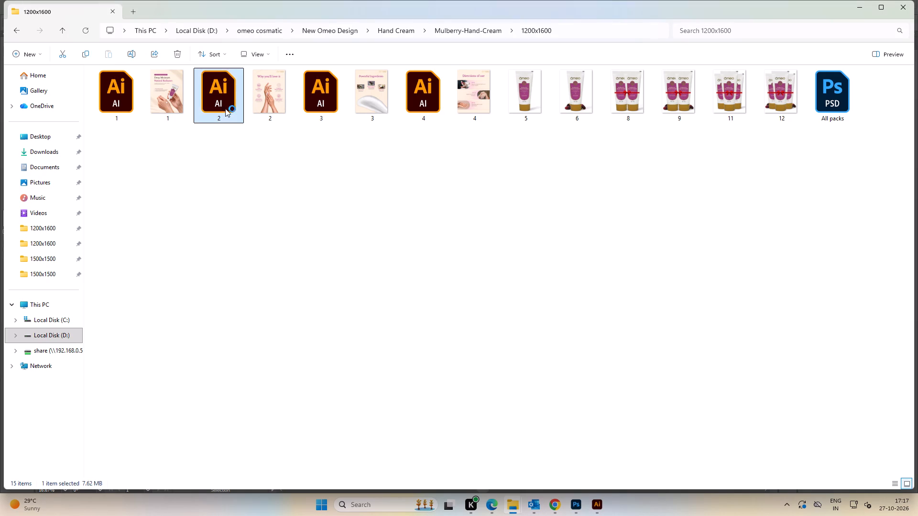
Unlock all objects in the portrait 2.ai, then lock only its background artwork.
{"action": "scroll", "coordinate": [347, 186], "scroll_direction": "down", "scroll_amount": 2, "text": "alt"}
{"action": "key", "text": "space"}
{"action": "left_click_drag", "start_coordinate": [370, 213], "coordinate": [325, 209]}
{"action": "left_click_drag", "start_coordinate": [498, 344], "coordinate": [384, 264]}
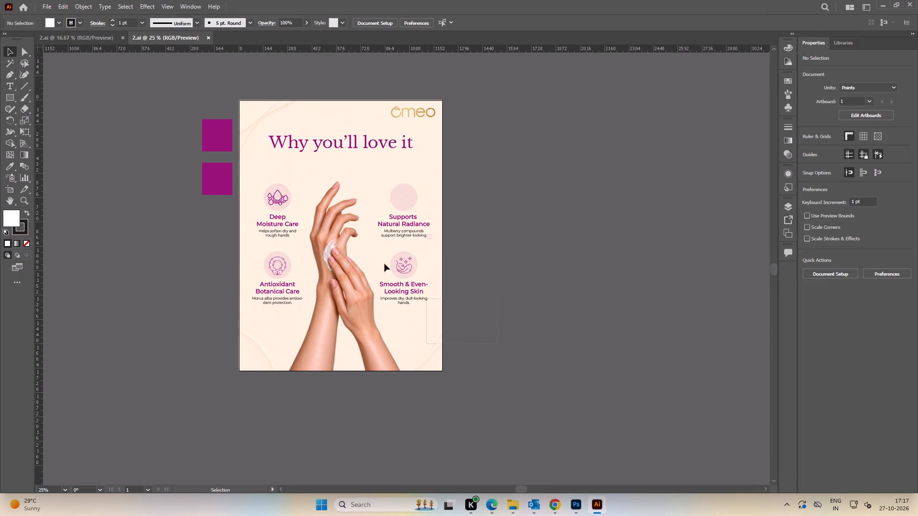
{"action": "left_click_drag", "start_coordinate": [384, 264], "coordinate": [279, 197]}
{"action": "left_click", "coordinate": [516, 242]}
{"action": "key", "text": "ctrl+alt+2"}
{"action": "left_click", "coordinate": [492, 215]}
{"action": "key", "text": "space"}
{"action": "left_click_drag", "start_coordinate": [491, 198], "coordinate": [518, 211]}
{"action": "scroll", "coordinate": [314, 94], "scroll_direction": "up", "scroll_amount": 3}
{"action": "scroll", "coordinate": [314, 98], "scroll_direction": "down", "scroll_amount": 2, "text": "alt"}
{"action": "left_click_drag", "start_coordinate": [324, 138], "coordinate": [331, 137]}
{"action": "key", "text": "ctrl+z"}
{"action": "left_click_drag", "start_coordinate": [306, 98], "coordinate": [343, 143]}
{"action": "key", "text": "ctrl+2"}
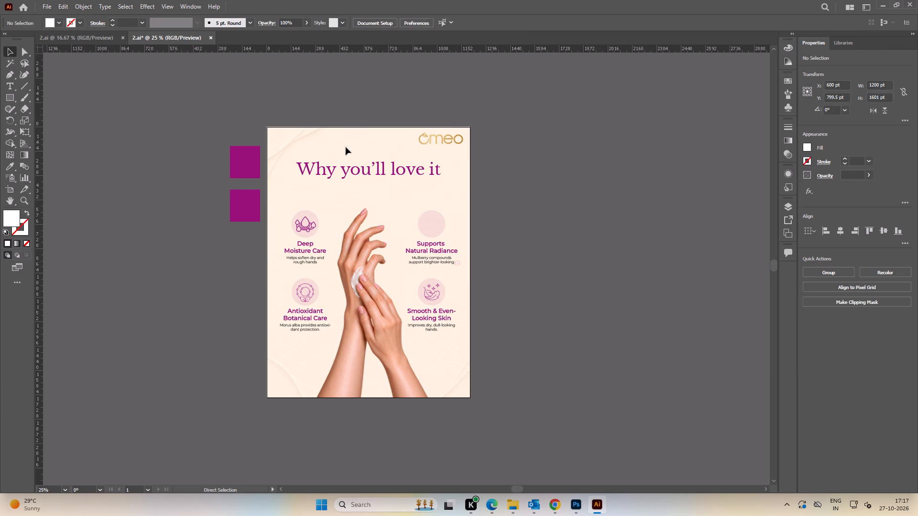
Copy the hands image and the four mulberry benefit blocks from the portrait layout.
{"action": "left_click_drag", "start_coordinate": [539, 305], "coordinate": [533, 311]}
{"action": "left_click_drag", "start_coordinate": [507, 370], "coordinate": [284, 208]}
{"action": "left_click_drag", "start_coordinate": [424, 252], "coordinate": [438, 251]}
{"action": "key", "text": "ctrl+z"}
{"action": "key", "text": "ctrl+c"}
In the square 2.ai, add two vertical guides near the outer edges of the left and right benefit columns.
{"action": "left_click", "coordinate": [87, 40]}
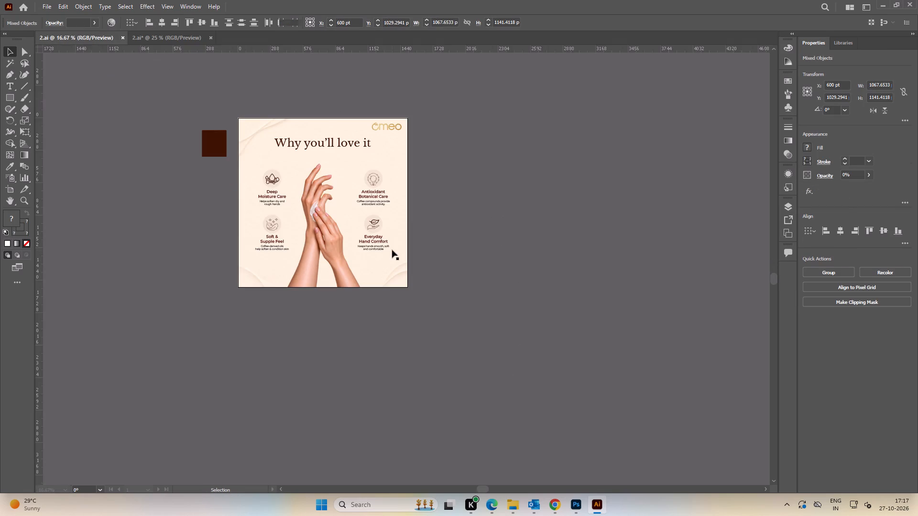
{"action": "scroll", "coordinate": [272, 224], "scroll_direction": "up", "scroll_amount": 2, "text": "alt"}
{"action": "key", "text": "space"}
{"action": "left_click_drag", "start_coordinate": [262, 219], "coordinate": [300, 265]}
{"action": "scroll", "coordinate": [302, 263], "scroll_direction": "down", "scroll_amount": 2, "text": "alt"}
{"action": "left_click", "coordinate": [515, 301]}
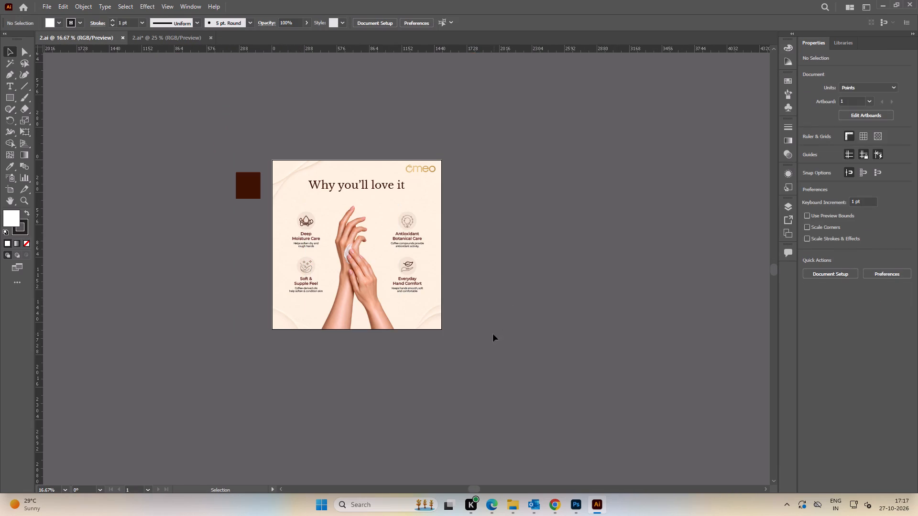
{"action": "left_click_drag", "start_coordinate": [493, 334], "coordinate": [288, 207]}
{"action": "left_click_drag", "start_coordinate": [538, 209], "coordinate": [529, 208]}
{"action": "left_click_drag", "start_coordinate": [461, 327], "coordinate": [375, 270]}
{"action": "left_click_drag", "start_coordinate": [375, 270], "coordinate": [290, 204]}
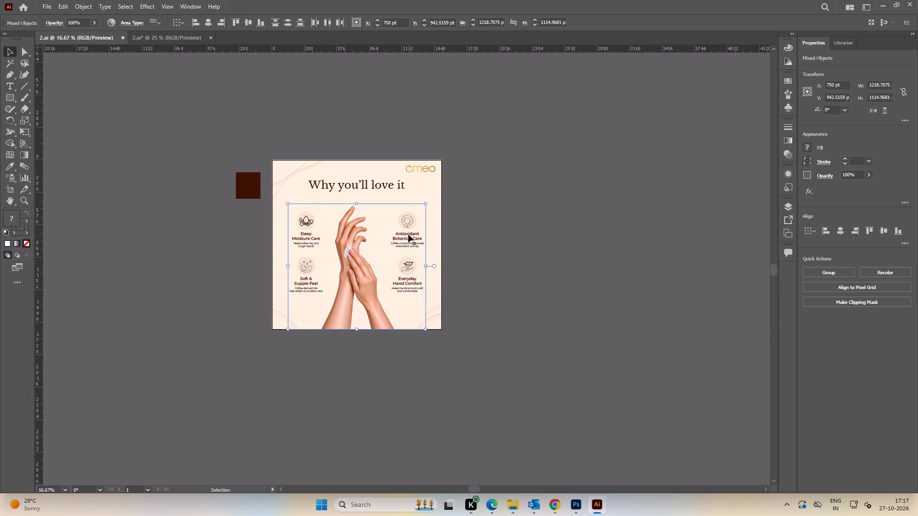
{"action": "left_click", "coordinate": [452, 254]}
{"action": "scroll", "coordinate": [294, 250], "scroll_direction": "up", "scroll_amount": 2, "text": "alt"}
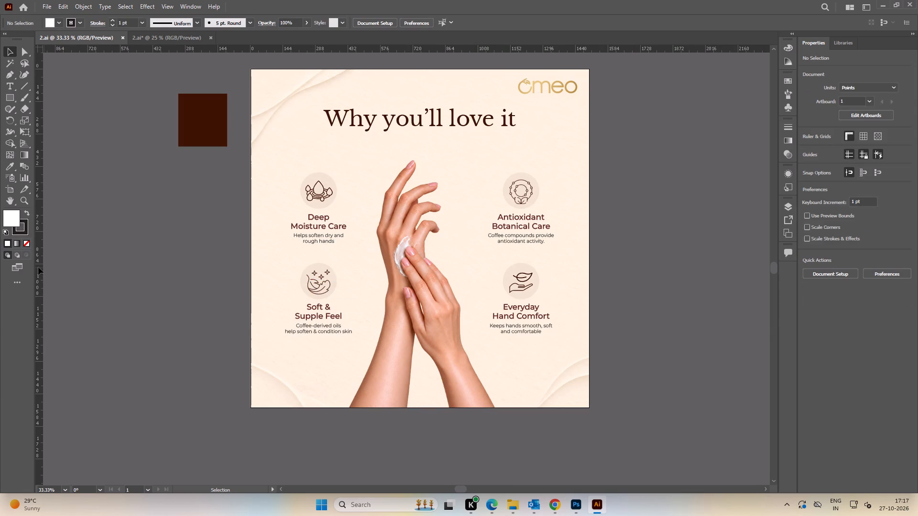
{"action": "left_click_drag", "start_coordinate": [38, 267], "coordinate": [292, 284]}
{"action": "left_click_drag", "start_coordinate": [39, 265], "coordinate": [552, 288]}
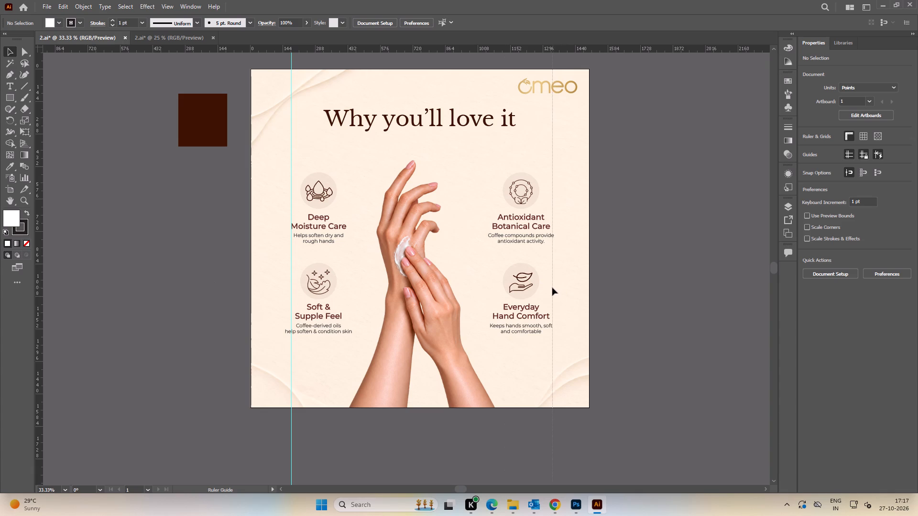
{"action": "left_click_drag", "start_coordinate": [552, 288], "coordinate": [550, 287]}
{"action": "left_click", "coordinate": [641, 265]}
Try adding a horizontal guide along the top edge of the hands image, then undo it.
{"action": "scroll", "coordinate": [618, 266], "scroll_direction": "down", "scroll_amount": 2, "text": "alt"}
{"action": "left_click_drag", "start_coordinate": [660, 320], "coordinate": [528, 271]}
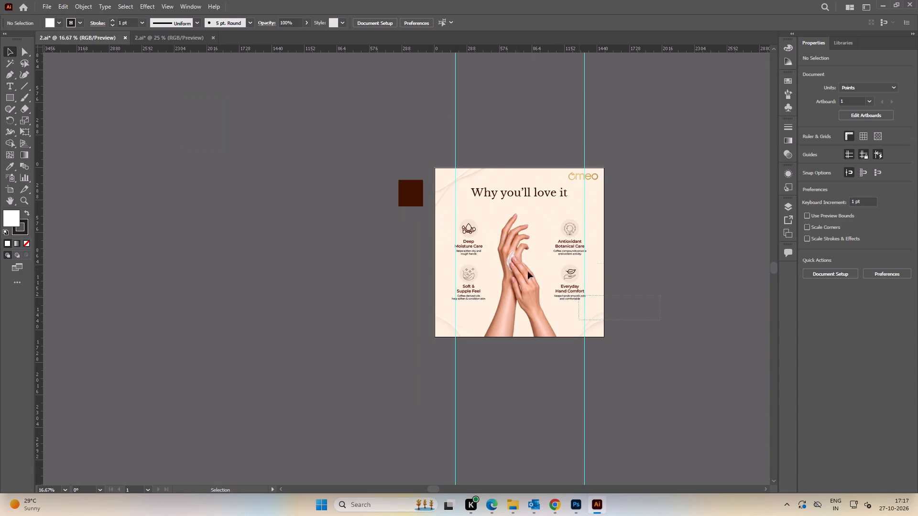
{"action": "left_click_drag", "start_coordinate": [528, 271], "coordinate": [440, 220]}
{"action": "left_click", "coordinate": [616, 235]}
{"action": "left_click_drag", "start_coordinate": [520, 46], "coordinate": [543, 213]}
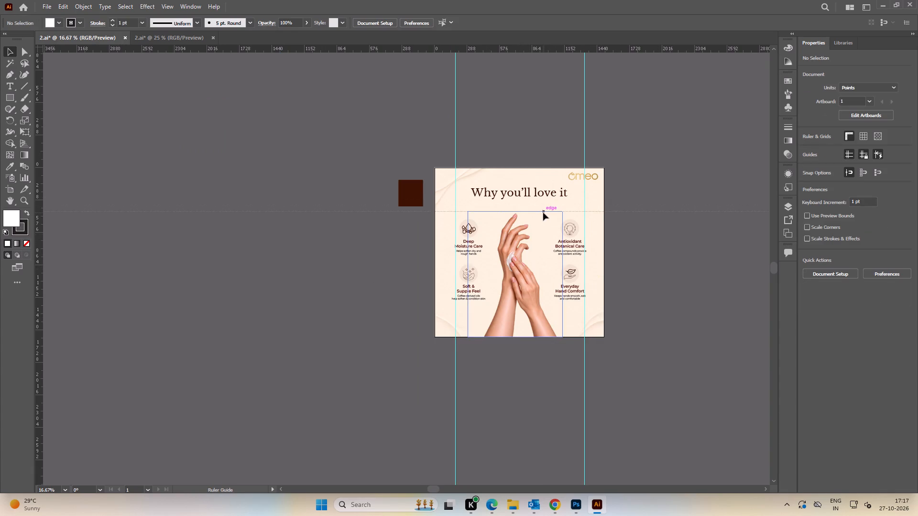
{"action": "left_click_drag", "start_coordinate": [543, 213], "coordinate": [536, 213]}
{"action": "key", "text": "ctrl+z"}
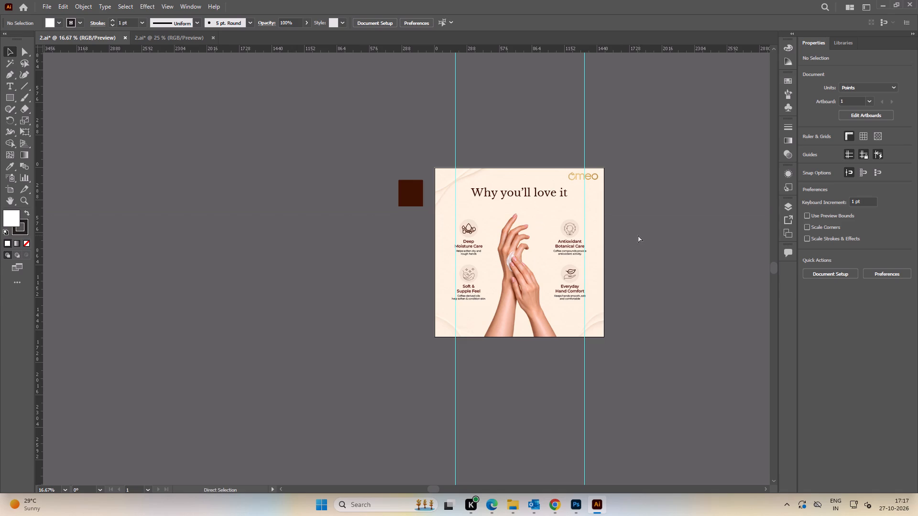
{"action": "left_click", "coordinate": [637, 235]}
Paste the copied mulberry content into the square 2.ai and place it beside the artboard's left edge.
{"action": "key", "text": "space"}
{"action": "left_click_drag", "start_coordinate": [665, 266], "coordinate": [564, 238]}
{"action": "left_click", "coordinate": [564, 238]}
{"action": "key", "text": "ctrl+v"}
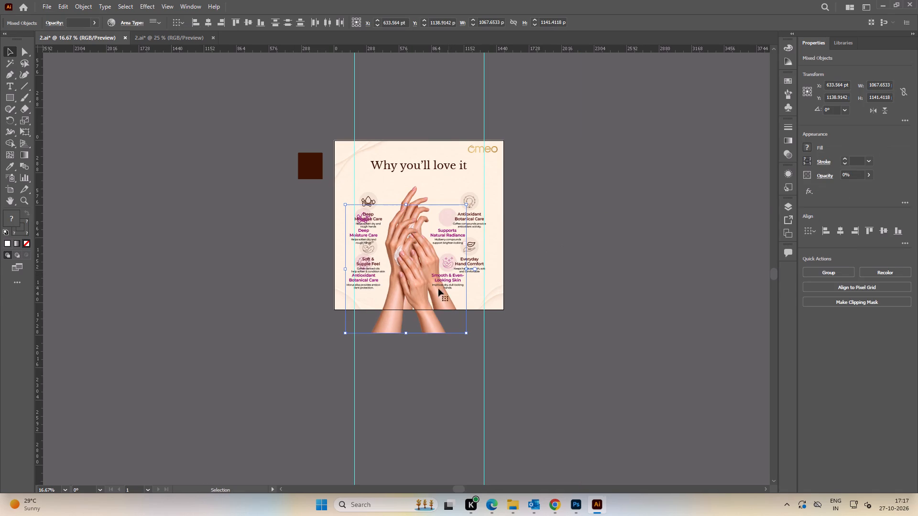
{"action": "left_click_drag", "start_coordinate": [422, 291], "coordinate": [245, 270]}
Delete the hands image from the pasted mulberry content outside the artboard.
{"action": "left_click", "coordinate": [194, 165]}
{"action": "left_click", "coordinate": [230, 246]}
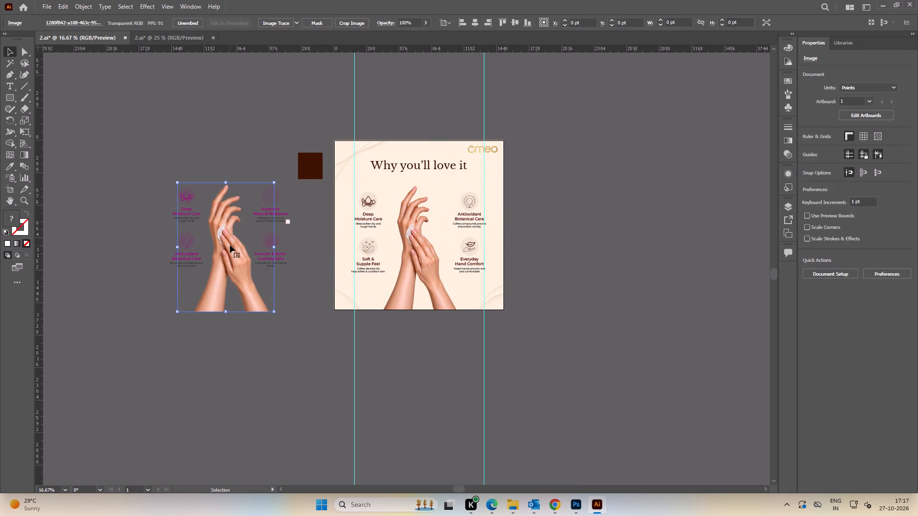
{"action": "key", "text": "Delete"}
Group the left column of the pasted mulberry content, Deep Moisture Care and Antioxidant Botanical Care.
{"action": "left_click_drag", "start_coordinate": [158, 144], "coordinate": [283, 278]}
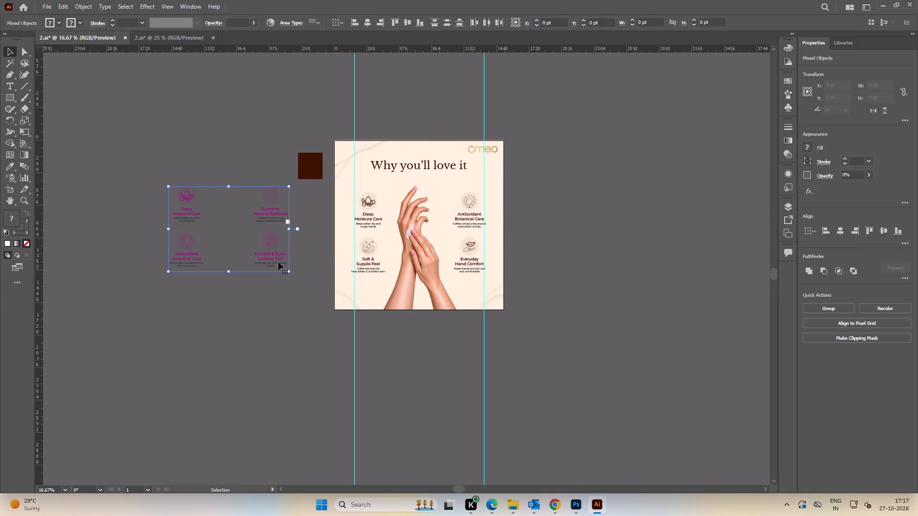
{"action": "left_click_drag", "start_coordinate": [121, 257], "coordinate": [122, 251]}
{"action": "left_click_drag", "start_coordinate": [136, 169], "coordinate": [221, 292]}
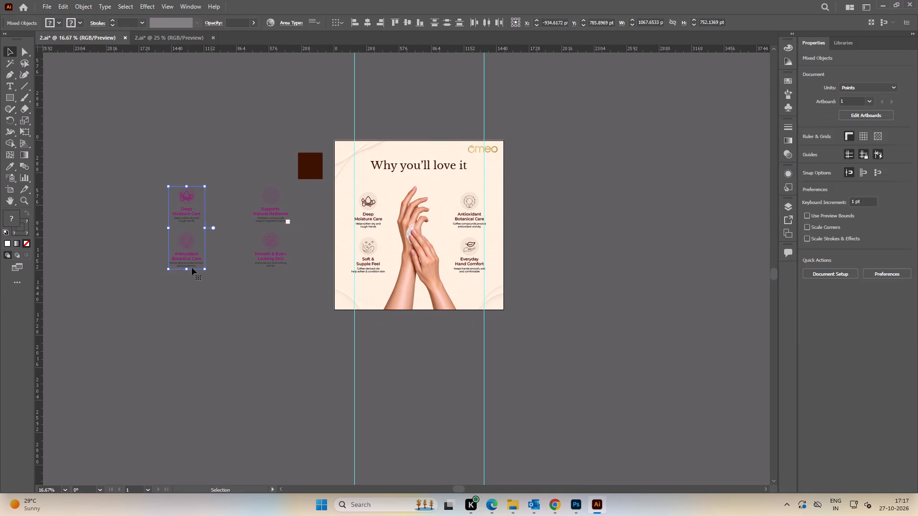
{"action": "scroll", "coordinate": [186, 256], "scroll_direction": "up", "scroll_amount": 1, "text": "alt"}
{"action": "left_click_drag", "start_coordinate": [186, 258], "coordinate": [414, 266]}
{"action": "key", "text": "ctrl+z"}
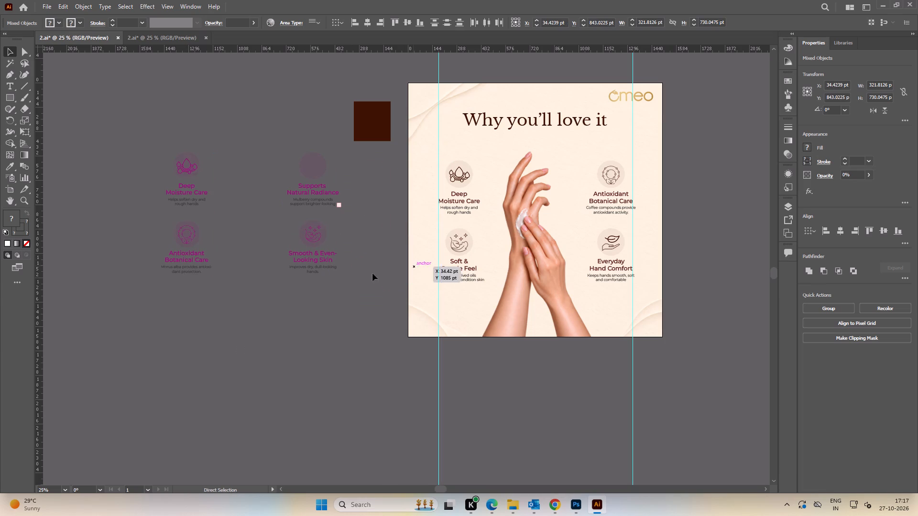
{"action": "key", "text": "ctrl+g"}
Place the grouped left mulberry column on the artboard, exactly over the left coffee benefits column.
{"action": "left_click_drag", "start_coordinate": [185, 260], "coordinate": [201, 260]}
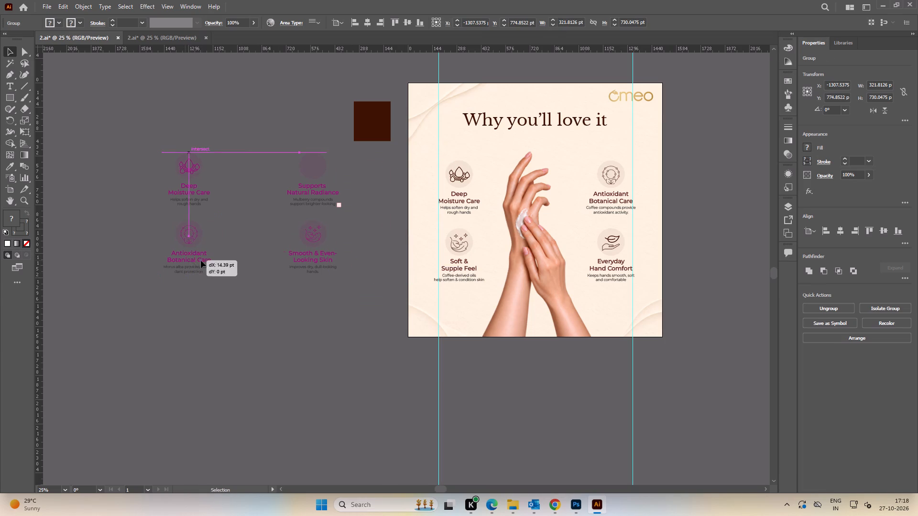
{"action": "left_click_drag", "start_coordinate": [201, 260], "coordinate": [427, 263]}
{"action": "scroll", "coordinate": [447, 204], "scroll_direction": "up", "scroll_amount": 3, "text": "alt"}
{"action": "key", "text": "space"}
{"action": "left_click_drag", "start_coordinate": [468, 193], "coordinate": [444, 238]}
{"action": "left_click_drag", "start_coordinate": [365, 224], "coordinate": [448, 238]}
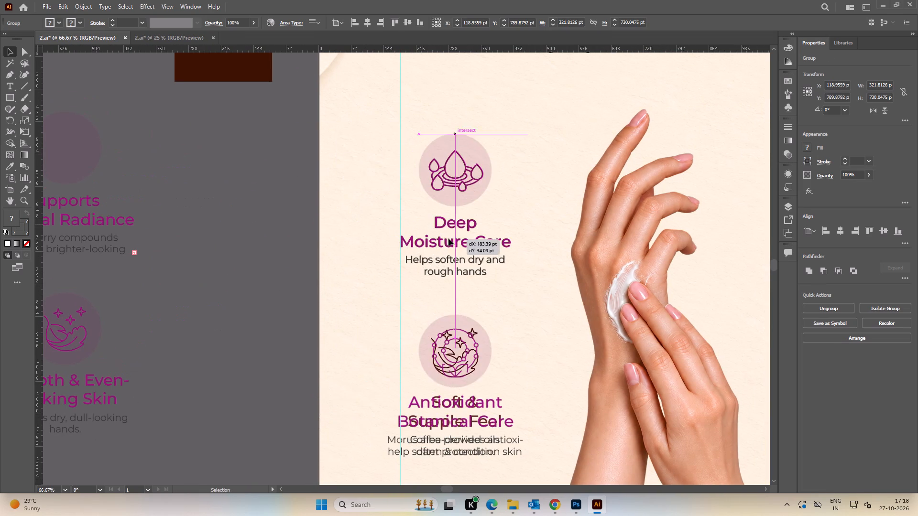
{"action": "left_click_drag", "start_coordinate": [448, 238], "coordinate": [447, 239]}
{"action": "scroll", "coordinate": [449, 247], "scroll_direction": "up", "scroll_amount": 5, "text": "alt"}
{"action": "left_click_drag", "start_coordinate": [464, 233], "coordinate": [469, 227]}
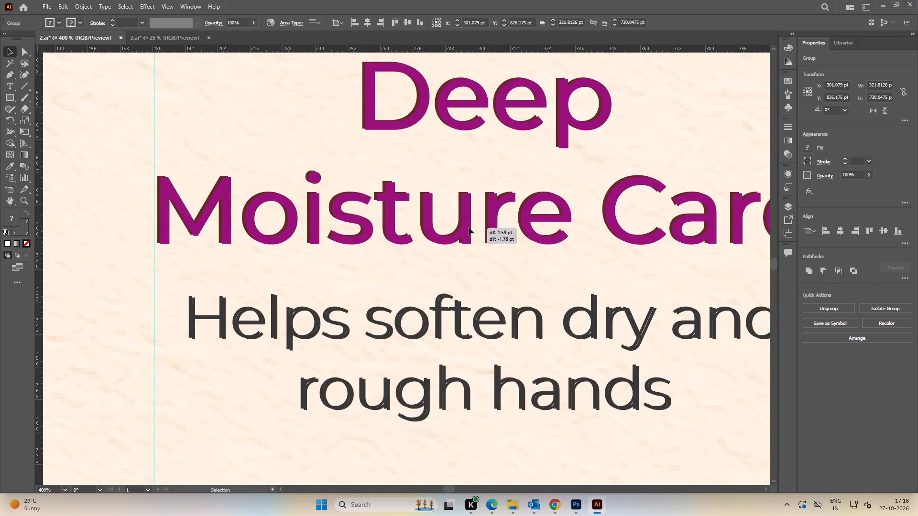
{"action": "left_click_drag", "start_coordinate": [469, 227], "coordinate": [465, 227]}
Examine how the placed left group lines up with the lower coffee icon and its text.
{"action": "scroll", "coordinate": [465, 226], "scroll_direction": "down", "scroll_amount": 3, "text": "alt"}
{"action": "key", "text": "space"}
{"action": "key", "text": "space"}
{"action": "left_click_drag", "start_coordinate": [484, 329], "coordinate": [459, 107]}
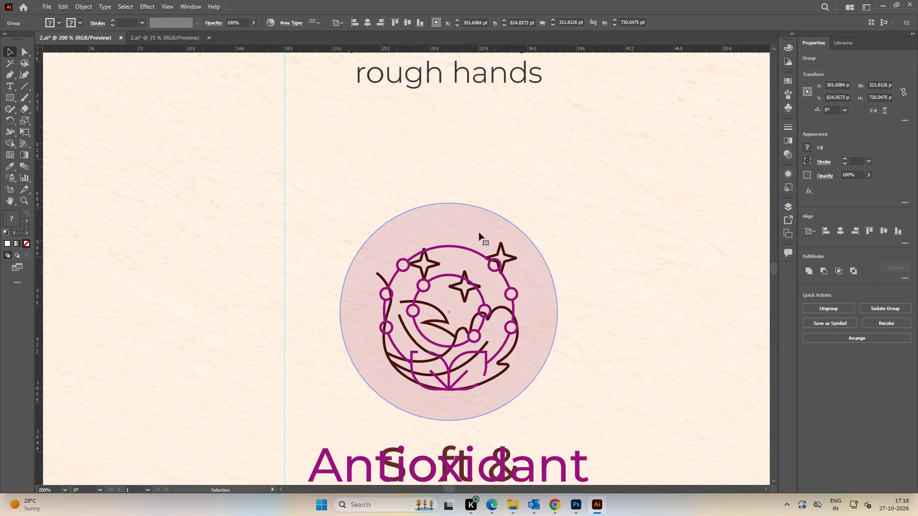
{"action": "scroll", "coordinate": [479, 233], "scroll_direction": "down", "scroll_amount": 3, "text": "alt"}
{"action": "key", "text": "space"}
{"action": "left_click_drag", "start_coordinate": [482, 277], "coordinate": [444, 174]}
{"action": "scroll", "coordinate": [435, 222], "scroll_direction": "up", "scroll_amount": 4, "text": "alt"}
{"action": "scroll", "coordinate": [435, 222], "scroll_direction": "down", "scroll_amount": 5, "text": "alt"}
{"action": "key", "text": "space"}
{"action": "left_click_drag", "start_coordinate": [448, 214], "coordinate": [372, 303]}
{"action": "scroll", "coordinate": [383, 246], "scroll_direction": "down", "scroll_amount": 2, "text": "alt"}
{"action": "key", "text": "space"}
{"action": "left_click_drag", "start_coordinate": [375, 270], "coordinate": [434, 254]}
{"action": "left_click", "coordinate": [342, 243]}
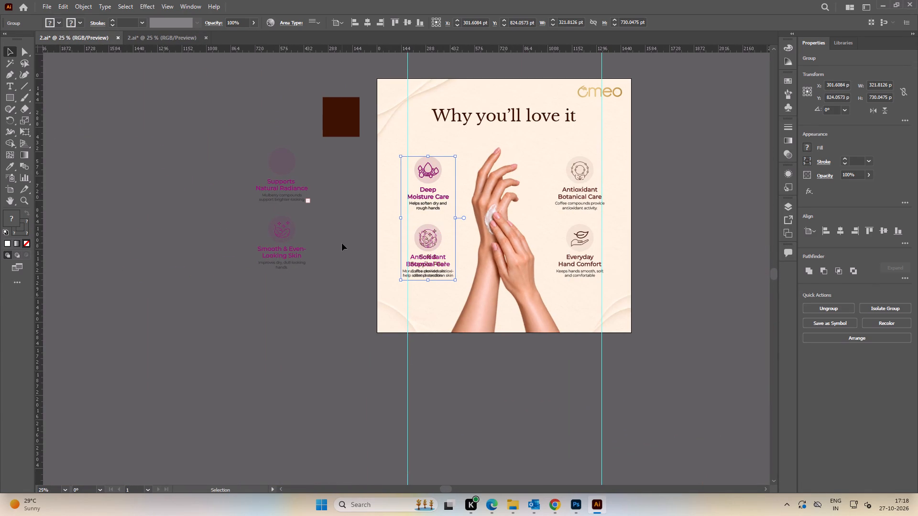
Group the remaining mulberry column outside the artboard, Supports Natural Radiance and Smooth & Even-Looking Skin.
{"action": "left_click_drag", "start_coordinate": [233, 131], "coordinate": [295, 285]}
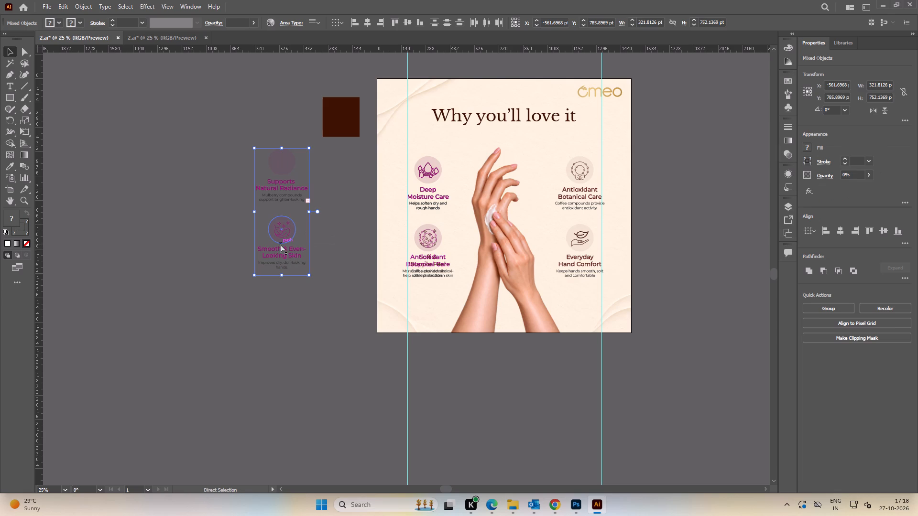
{"action": "key", "text": "ctrl+g"}
{"action": "left_click", "coordinate": [425, 260]}
{"action": "left_click_drag", "start_coordinate": [428, 261], "coordinate": [421, 261]}
{"action": "key", "text": "ctrl+z"}
Move the grouped Supports Natural Radiance column onto the artboard, over the right coffee benefits column.
{"action": "left_click_drag", "start_coordinate": [230, 141], "coordinate": [292, 277]}
{"action": "left_click_drag", "start_coordinate": [278, 248], "coordinate": [544, 247]}
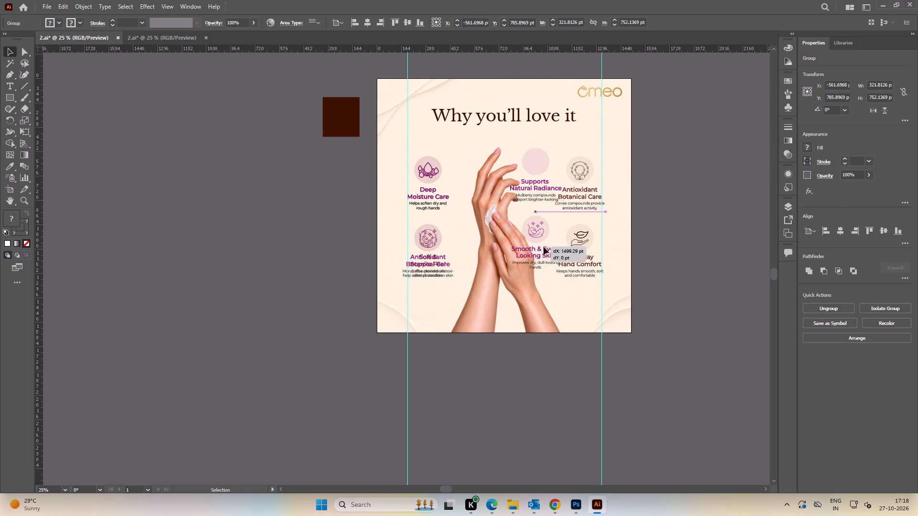
{"action": "left_click_drag", "start_coordinate": [544, 247], "coordinate": [557, 248]}
{"action": "scroll", "coordinate": [568, 257], "scroll_direction": "up", "scroll_amount": 2, "text": "alt"}
{"action": "key", "text": "space"}
{"action": "left_click_drag", "start_coordinate": [612, 247], "coordinate": [475, 276]}
{"action": "scroll", "coordinate": [422, 137], "scroll_direction": "up", "scroll_amount": 4, "text": "alt"}
{"action": "left_click_drag", "start_coordinate": [415, 135], "coordinate": [465, 161]}
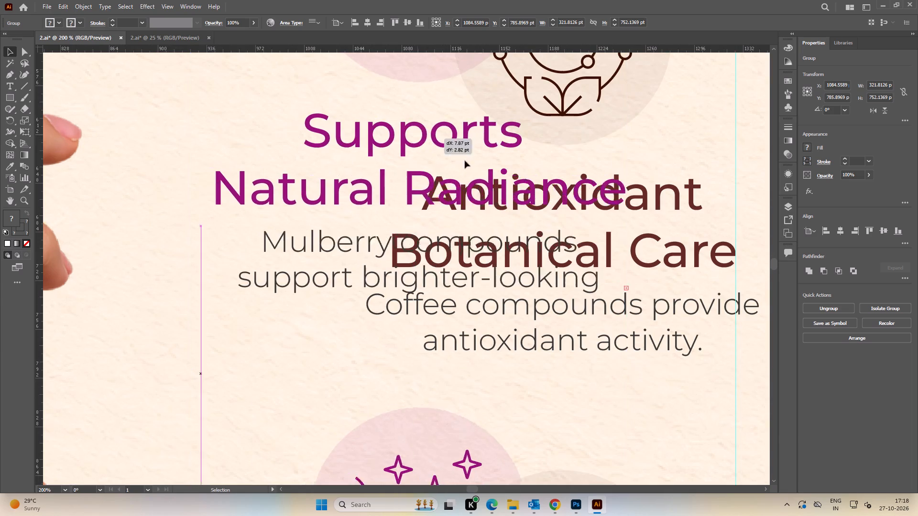
{"action": "left_click_drag", "start_coordinate": [465, 161], "coordinate": [550, 200]}
Fine-tune the right mulberry group so its upper icon circle coincides with the coffee icon circle beneath it.
{"action": "scroll", "coordinate": [466, 192], "scroll_direction": "up", "scroll_amount": 3, "text": "alt"}
{"action": "scroll", "coordinate": [463, 191], "scroll_direction": "down", "scroll_amount": 4, "text": "alt"}
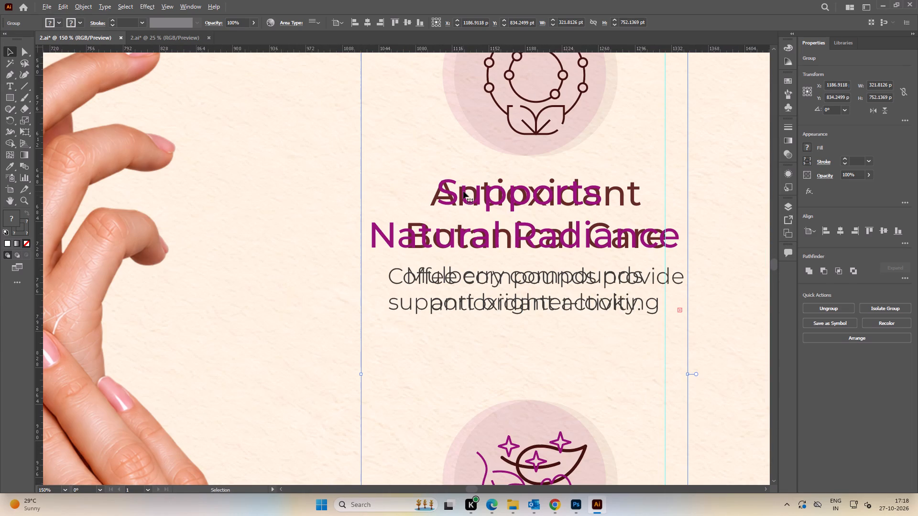
{"action": "scroll", "coordinate": [637, 229], "scroll_direction": "up", "scroll_amount": 3, "text": "alt"}
{"action": "scroll", "coordinate": [535, 160], "scroll_direction": "down", "scroll_amount": 4, "text": "alt"}
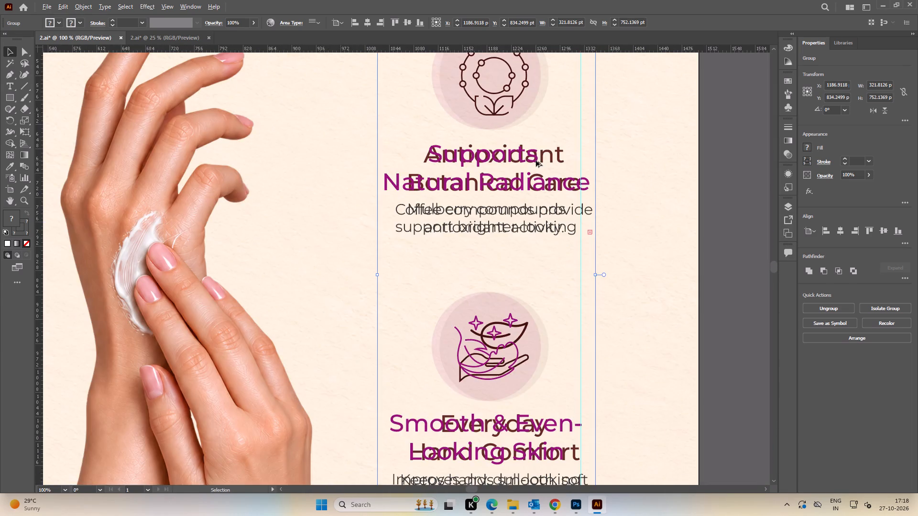
{"action": "scroll", "coordinate": [539, 157], "scroll_direction": "down", "scroll_amount": 1, "text": "alt"}
{"action": "scroll", "coordinate": [506, 84], "scroll_direction": "up", "scroll_amount": 3, "text": "alt"}
{"action": "key", "text": "space"}
{"action": "left_click_drag", "start_coordinate": [520, 84], "coordinate": [439, 204]}
{"action": "left_click_drag", "start_coordinate": [427, 170], "coordinate": [454, 174]}
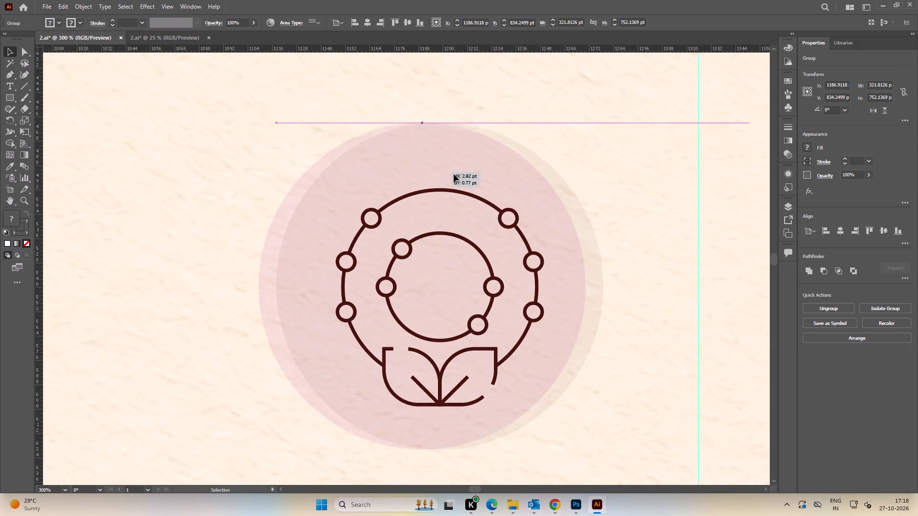
{"action": "left_click_drag", "start_coordinate": [454, 174], "coordinate": [452, 172]}
{"action": "scroll", "coordinate": [398, 141], "scroll_direction": "up", "scroll_amount": 3, "text": "alt"}
{"action": "left_click", "coordinate": [473, 171]}
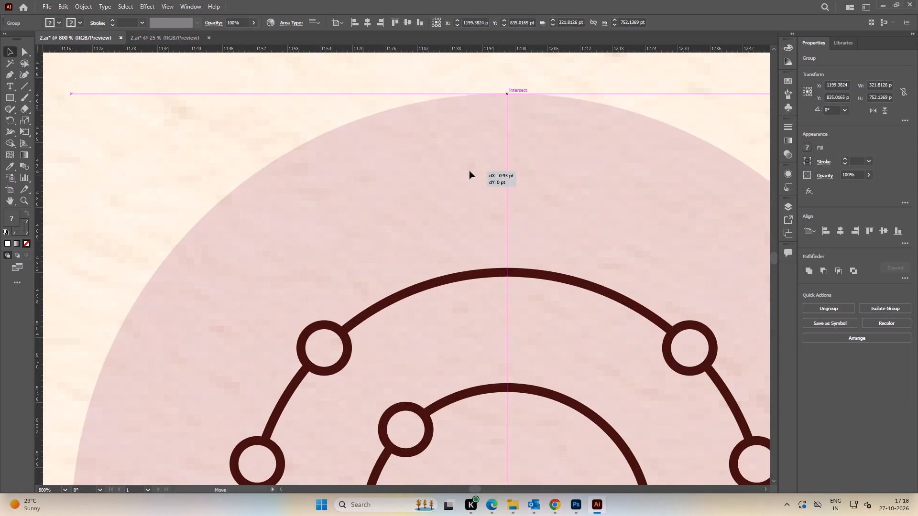
{"action": "scroll", "coordinate": [469, 170], "scroll_direction": "down", "scroll_amount": 10, "text": "alt"}
Group both mulberry columns together and move them off the artboard to its left side.
{"action": "left_click", "coordinate": [330, 208], "text": "shift"}
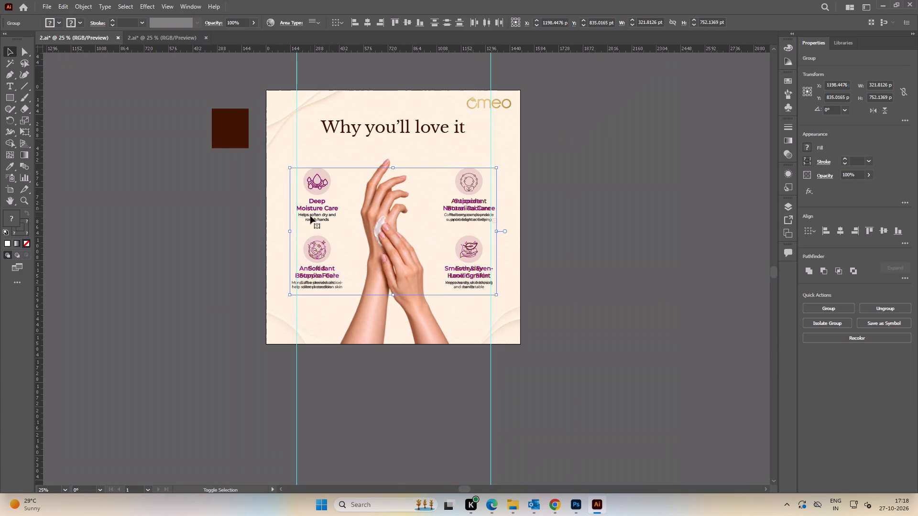
{"action": "key", "text": "space"}
{"action": "left_click_drag", "start_coordinate": [260, 215], "coordinate": [399, 213]}
{"action": "key", "text": "ctrl+g"}
{"action": "left_click_drag", "start_coordinate": [603, 202], "coordinate": [329, 215]}
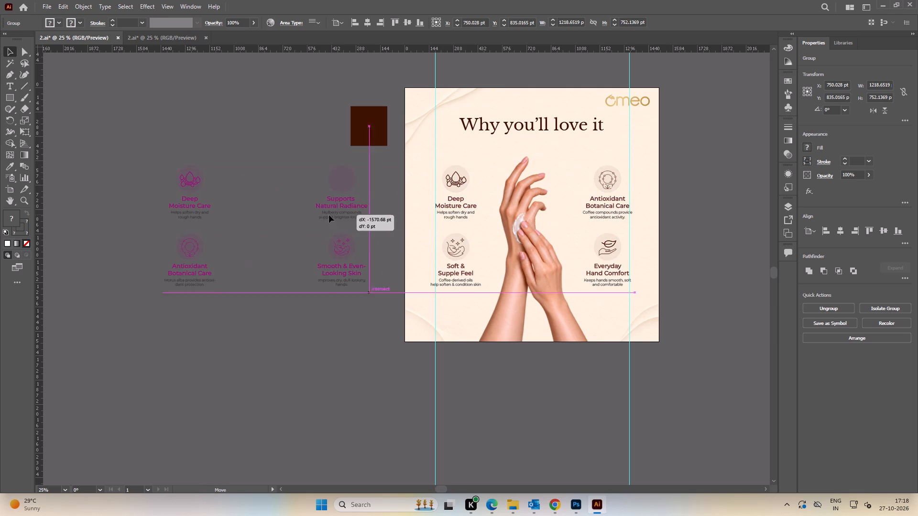
{"action": "left_click_drag", "start_coordinate": [329, 215], "coordinate": [328, 215]}
Delete the old coffee benefits from both sides of the hands image.
{"action": "left_click", "coordinate": [468, 204]}
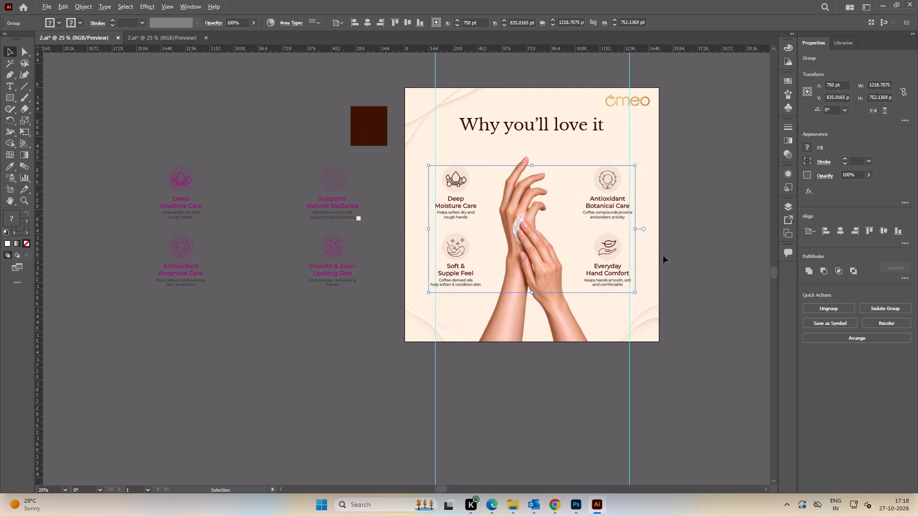
{"action": "left_click", "coordinate": [324, 266], "text": "shift"}
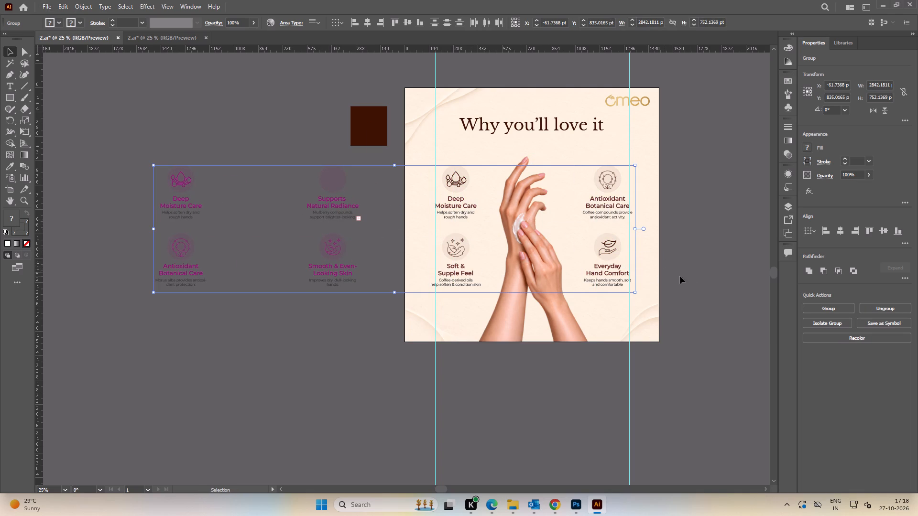
{"action": "left_click", "coordinate": [690, 276]}
{"action": "key", "text": "space"}
{"action": "left_click_drag", "start_coordinate": [703, 275], "coordinate": [598, 276]}
{"action": "left_click_drag", "start_coordinate": [500, 268], "coordinate": [583, 274]}
{"action": "key", "text": "Delete"}
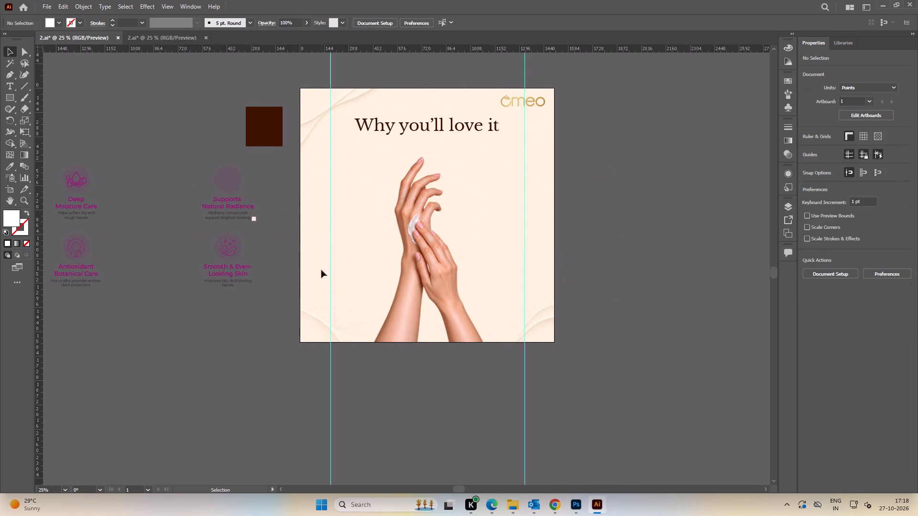
Centre the grouped mulberry benefits horizontally on the artboard.
{"action": "left_click", "coordinate": [236, 266]}
{"action": "left_click", "coordinate": [839, 233]}
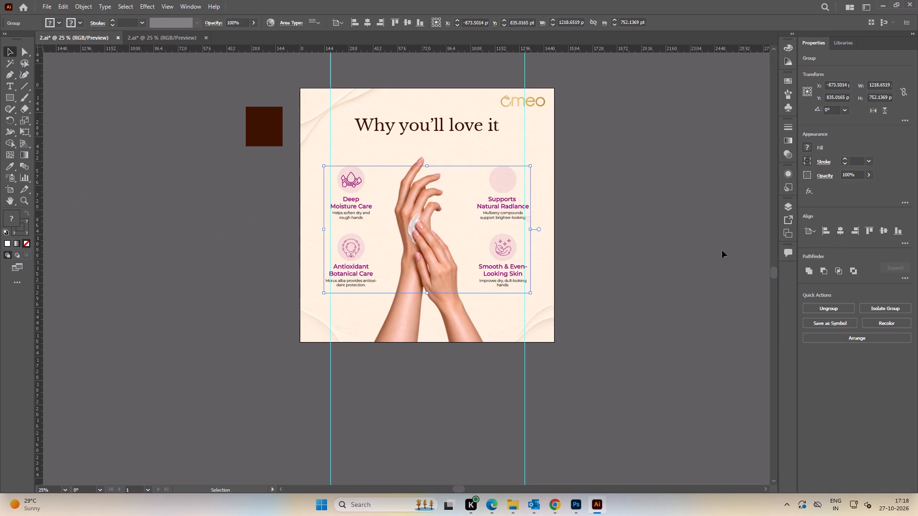
{"action": "left_click", "coordinate": [678, 243]}
{"action": "key", "text": "space"}
{"action": "left_click_drag", "start_coordinate": [627, 241], "coordinate": [645, 242]}
Ungroup the mulberry benefits into their left and right columns and align the two columns by their top edges.
{"action": "left_click", "coordinate": [372, 270]}
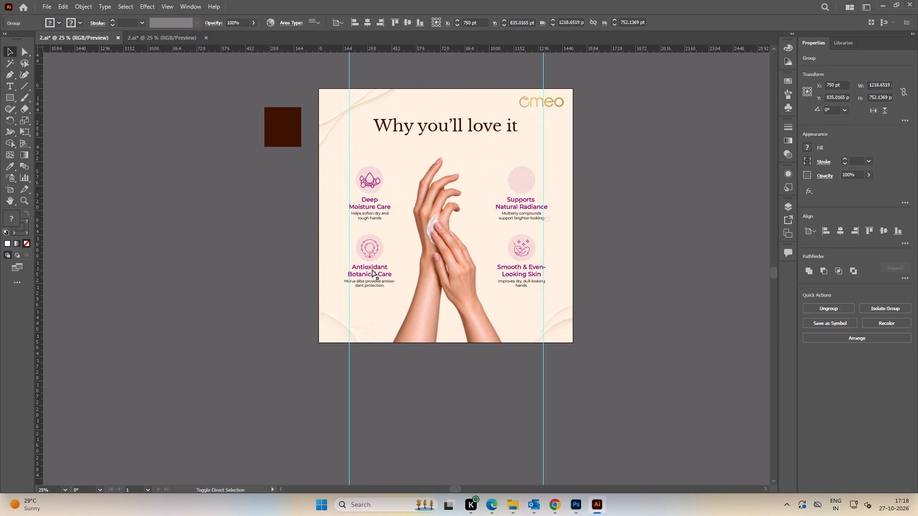
{"action": "key", "text": "ctrl+shift+g"}
{"action": "left_click_drag", "start_coordinate": [152, 229], "coordinate": [158, 232]}
{"action": "scroll", "coordinate": [403, 237], "scroll_direction": "up", "scroll_amount": 1, "text": "alt"}
{"action": "left_click", "coordinate": [349, 194]}
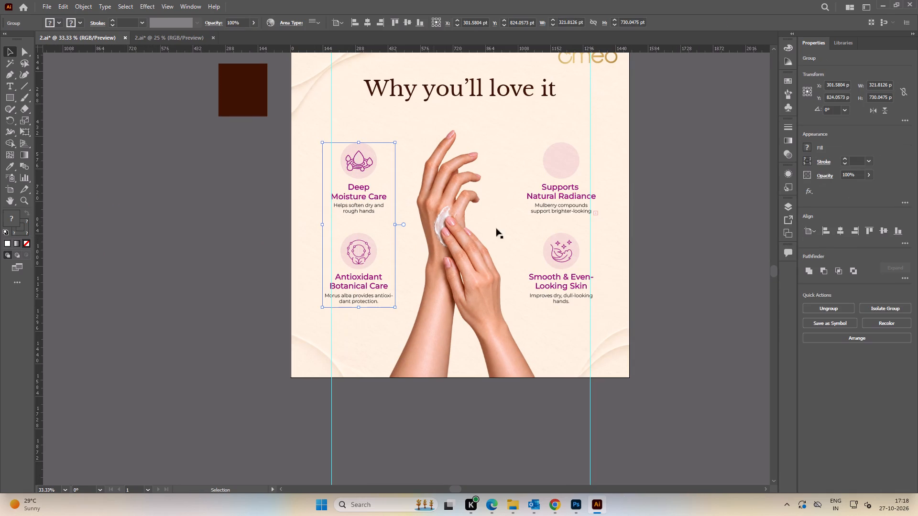
{"action": "left_click", "coordinate": [564, 198], "text": "shift"}
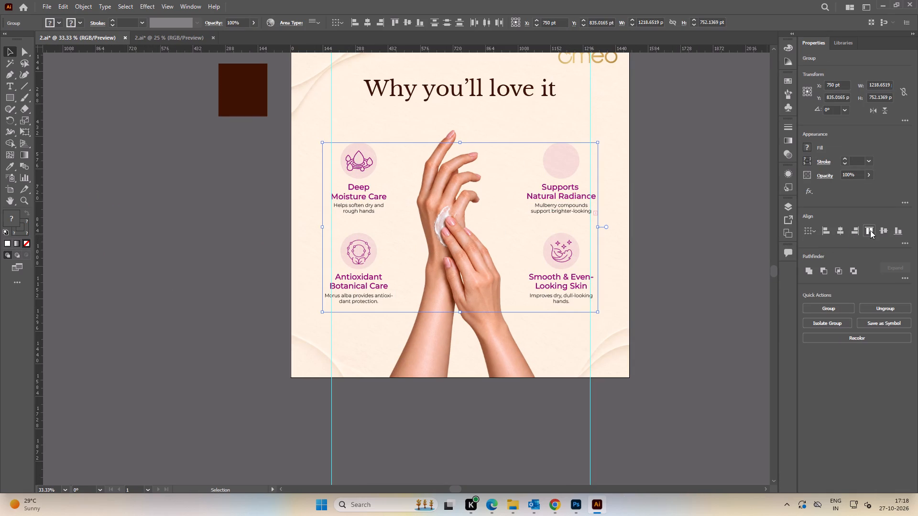
{"action": "left_click", "coordinate": [870, 230]}
{"action": "left_click", "coordinate": [706, 205]}
{"action": "key", "text": "space"}
{"action": "left_click_drag", "start_coordinate": [696, 206], "coordinate": [701, 207]}
Bring the magenta colour swatch square from the portrait 2.ai into the square 2.ai, below the brown swatch.
{"action": "left_click", "coordinate": [489, 95]}
{"action": "key", "text": "space"}
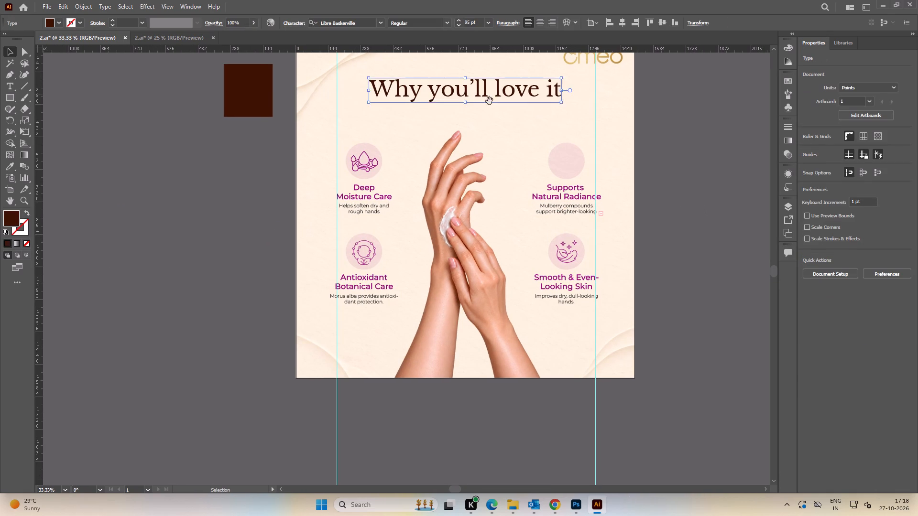
{"action": "left_click_drag", "start_coordinate": [490, 112], "coordinate": [495, 194]}
{"action": "left_click", "coordinate": [258, 102]}
{"action": "left_click", "coordinate": [151, 38]}
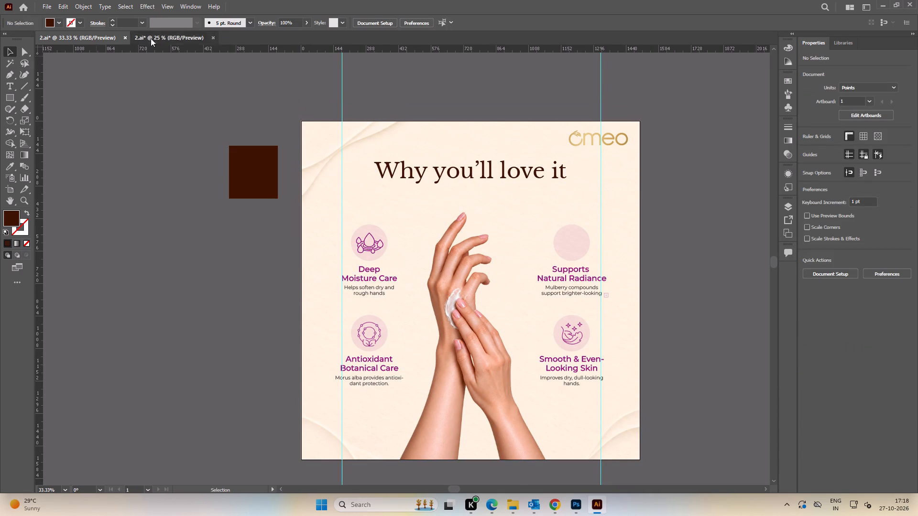
{"action": "left_click_drag", "start_coordinate": [243, 162], "coordinate": [96, 33]}
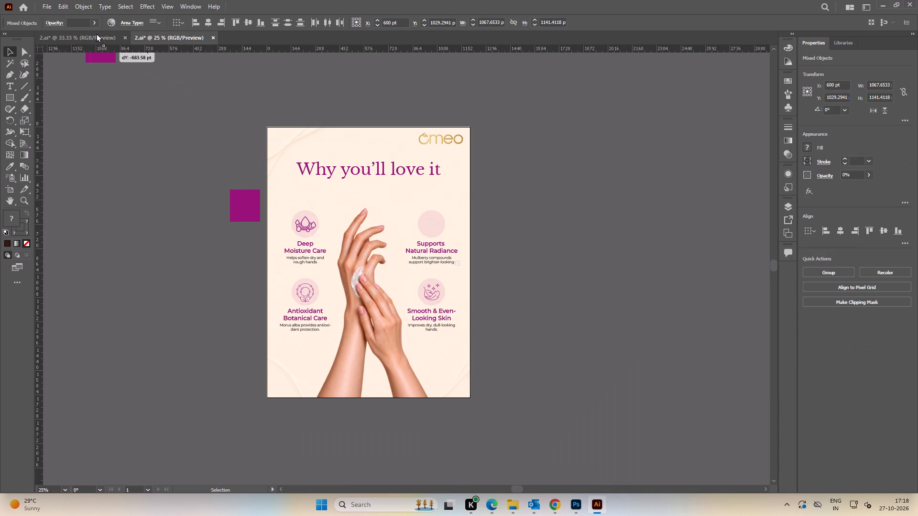
{"action": "left_click_drag", "start_coordinate": [96, 33], "coordinate": [256, 224]}
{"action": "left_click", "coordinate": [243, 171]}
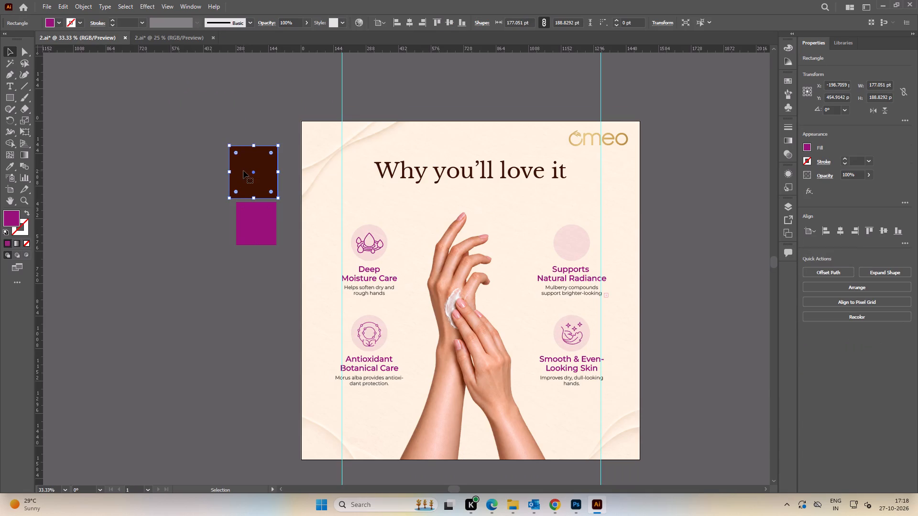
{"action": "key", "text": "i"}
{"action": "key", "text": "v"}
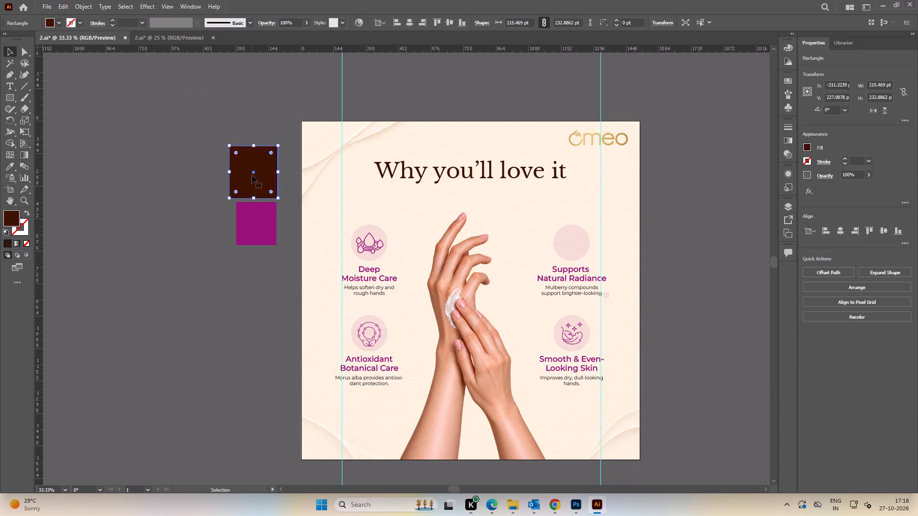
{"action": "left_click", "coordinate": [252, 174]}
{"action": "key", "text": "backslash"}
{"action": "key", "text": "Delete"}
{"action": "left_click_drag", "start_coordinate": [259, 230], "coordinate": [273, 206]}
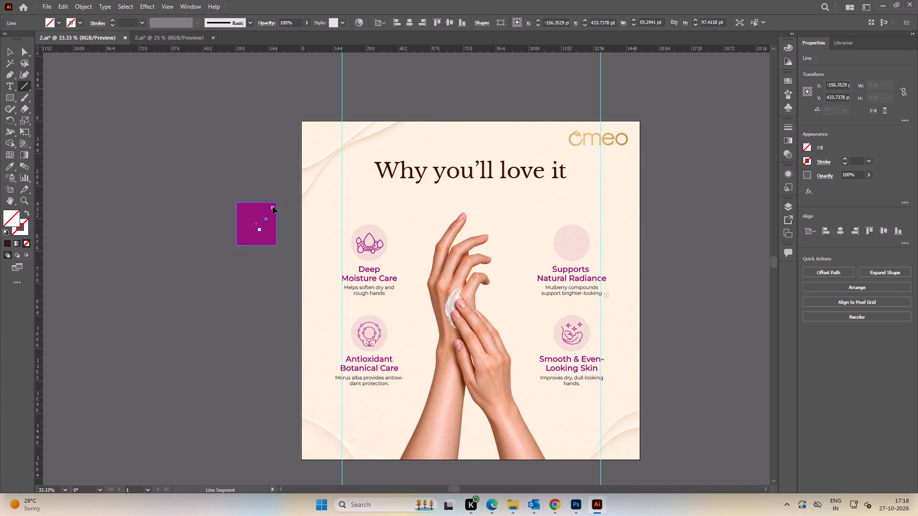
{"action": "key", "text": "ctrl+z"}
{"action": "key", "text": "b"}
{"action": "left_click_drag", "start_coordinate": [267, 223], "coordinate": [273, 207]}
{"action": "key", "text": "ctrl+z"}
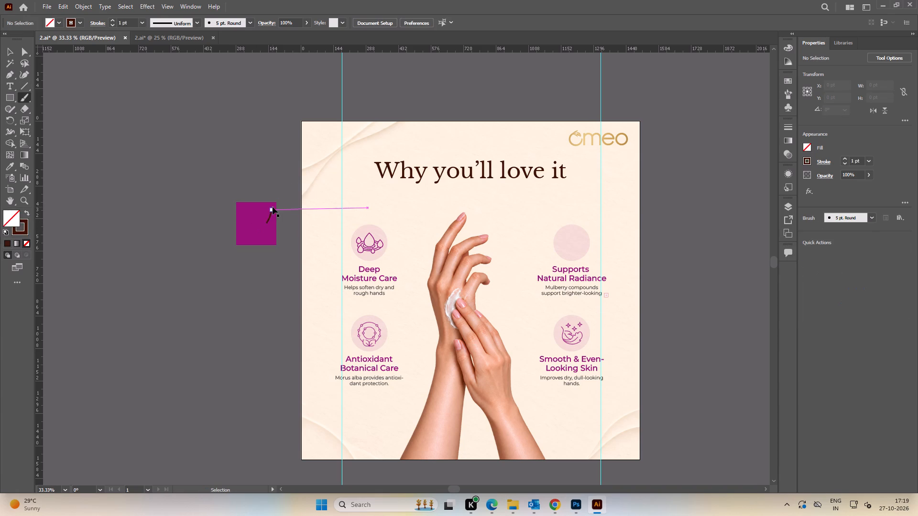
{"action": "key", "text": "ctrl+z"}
Delete the brown swatch square and move the magenta swatch up into its place beside the artboard.
{"action": "key", "text": "v"}
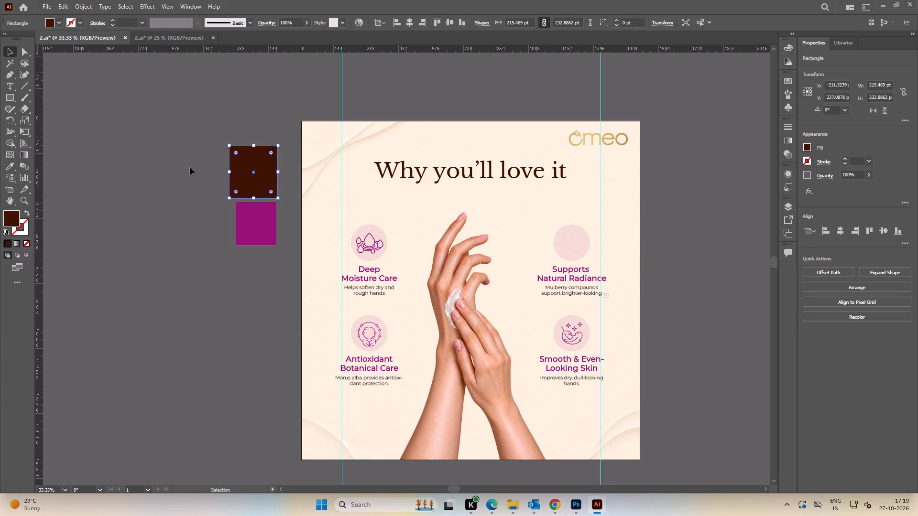
{"action": "key", "text": "Delete"}
{"action": "left_click_drag", "start_coordinate": [252, 245], "coordinate": [274, 205]}
{"action": "left_click", "coordinate": [253, 235]}
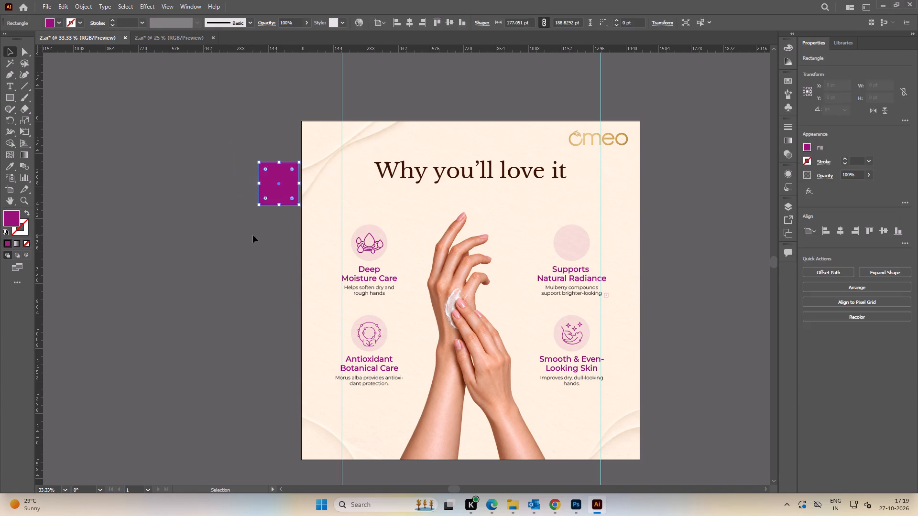
{"action": "key", "text": "space"}
{"action": "left_click_drag", "start_coordinate": [264, 243], "coordinate": [250, 235]}
{"action": "left_click_drag", "start_coordinate": [261, 170], "coordinate": [252, 161]}
Recolour the "Why you'll love it" headline with the magenta sampled from the swatch square.
{"action": "left_click", "coordinate": [378, 160]}
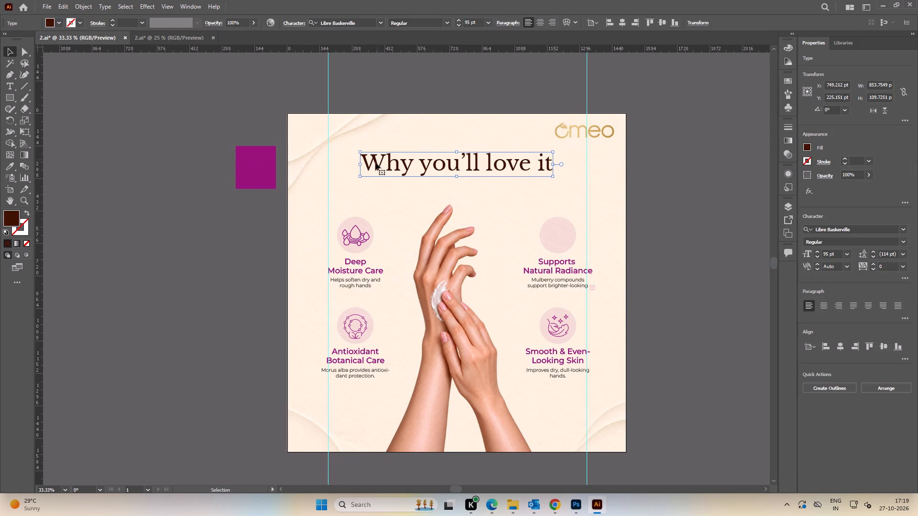
{"action": "left_click", "coordinate": [375, 165]}
{"action": "key", "text": "i"}
{"action": "left_click", "coordinate": [248, 167]}
{"action": "key", "text": "v"}
{"action": "left_click", "coordinate": [189, 237]}
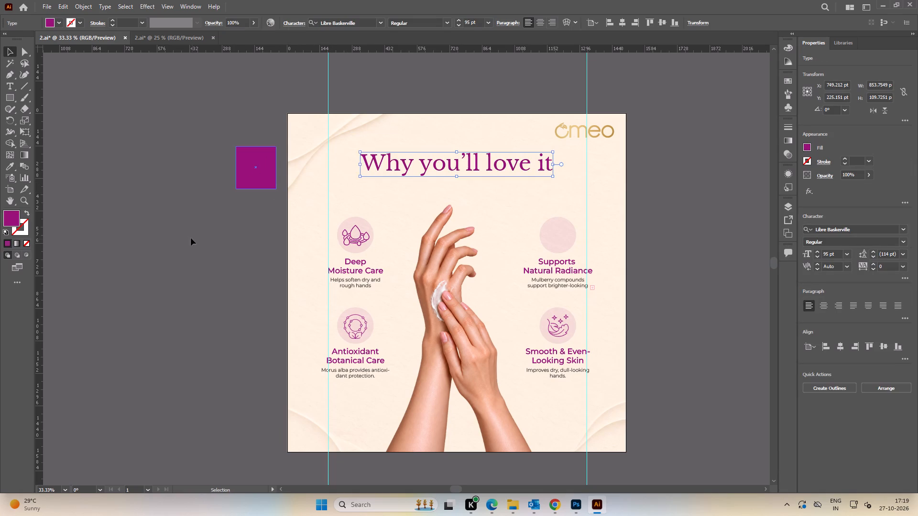
Deselect the headline and save the square 2.ai layout.
{"action": "key", "text": "space"}
{"action": "left_click_drag", "start_coordinate": [230, 268], "coordinate": [195, 254]}
{"action": "left_click", "coordinate": [634, 319]}
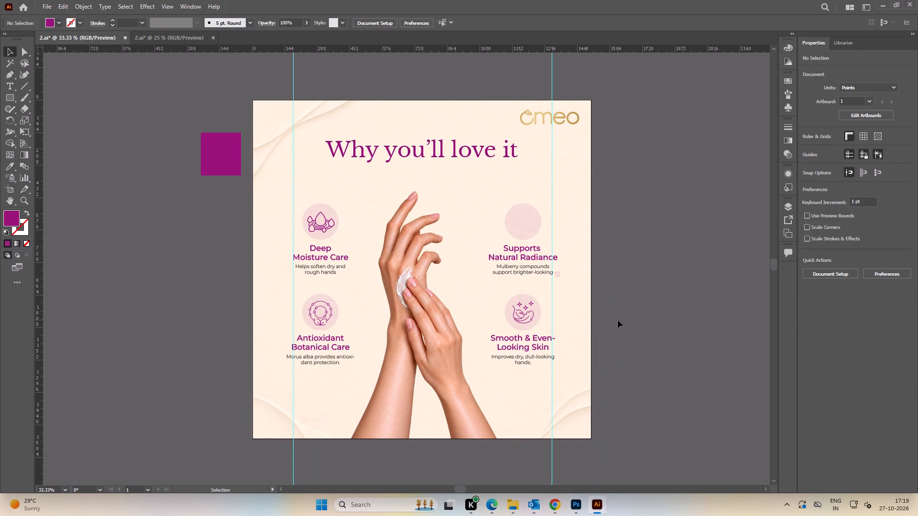
{"action": "scroll", "coordinate": [618, 320], "scroll_direction": "down", "scroll_amount": 1, "text": "alt"}
{"action": "key", "text": "space"}
{"action": "left_click_drag", "start_coordinate": [636, 328], "coordinate": [625, 324]}
{"action": "left_click", "coordinate": [634, 304]}
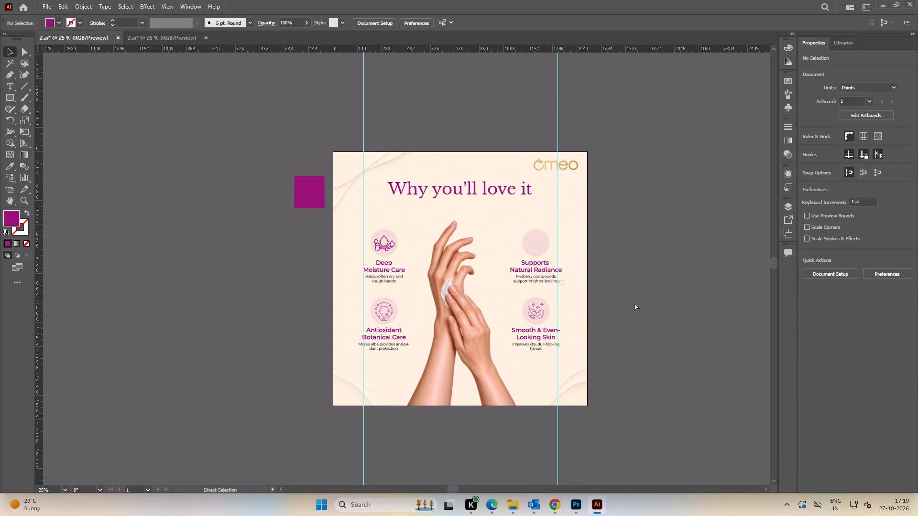
{"action": "key", "text": "ctrl+s"}
{"action": "key", "text": "ctrl+s"}
{"action": "key", "text": "ctrl+s"}
{"action": "key", "text": "ctrl+s"}
{"action": "key", "text": "ctrl+s"}
{"action": "key", "text": "ctrl+s"}
Export the square layout for web as a JPEG High image at 1500 x 1500 px and save the document again.
{"action": "key", "text": "ctrl+alt+shift+s"}
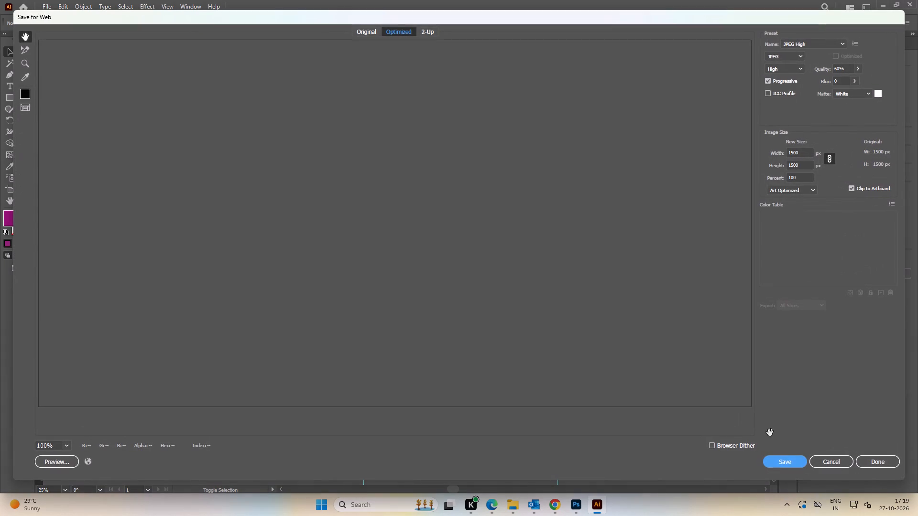
{"action": "left_click", "coordinate": [780, 462]}
{"action": "left_click", "coordinate": [497, 334]}
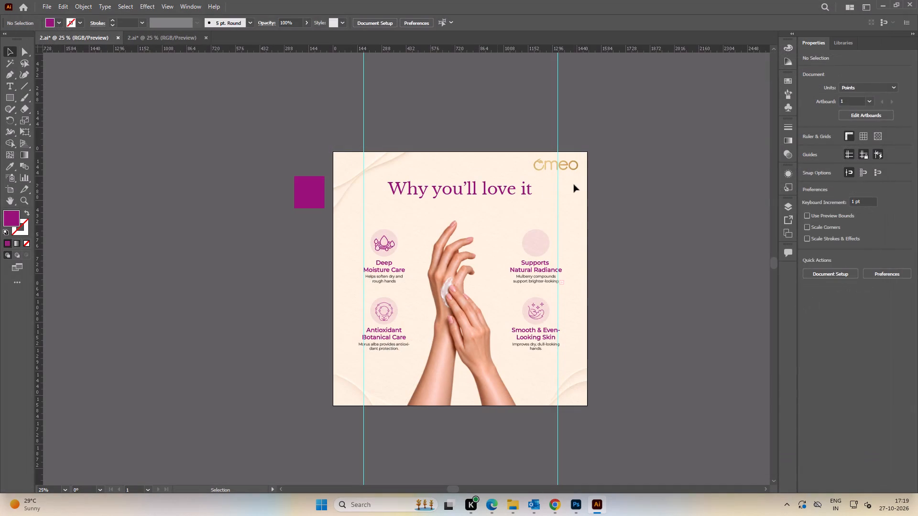
{"action": "left_click", "coordinate": [197, 109]}
{"action": "key", "text": "ctrl+s"}
Close the portrait 2.ai without saving its changes, and close the square 2.ai as well.
{"action": "left_click", "coordinate": [175, 35]}
{"action": "left_click", "coordinate": [206, 37]}
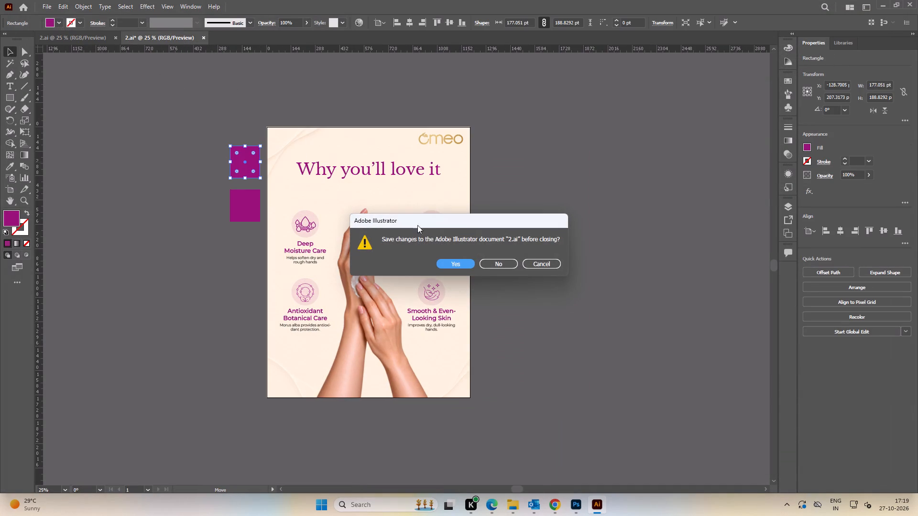
{"action": "left_click_drag", "start_coordinate": [489, 265], "coordinate": [482, 262]}
{"action": "left_click", "coordinate": [115, 37]}
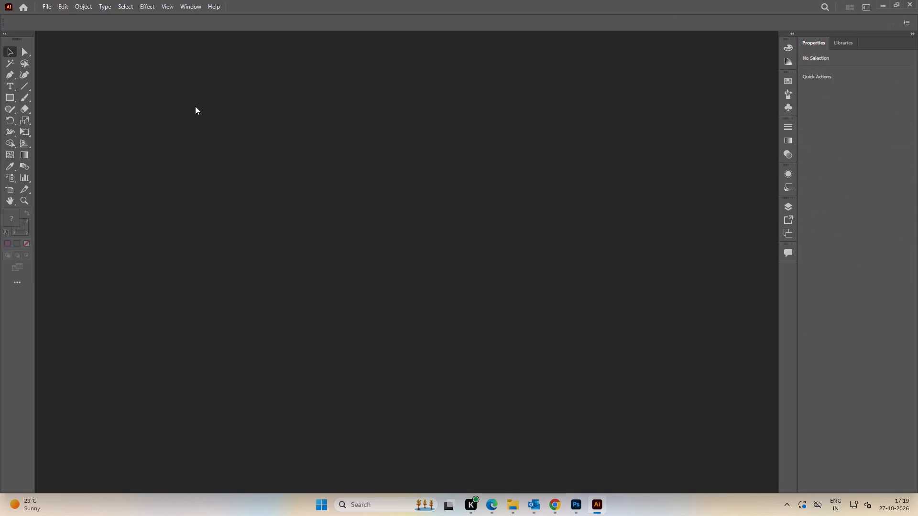
Switch to File Explorer and review the mulberry 1200x1600 images 3.jpg and 4.jpg, comparing the ingredients and directions layouts.
{"action": "key", "text": "alt+Tab"}
{"action": "left_click", "coordinate": [458, 203]}
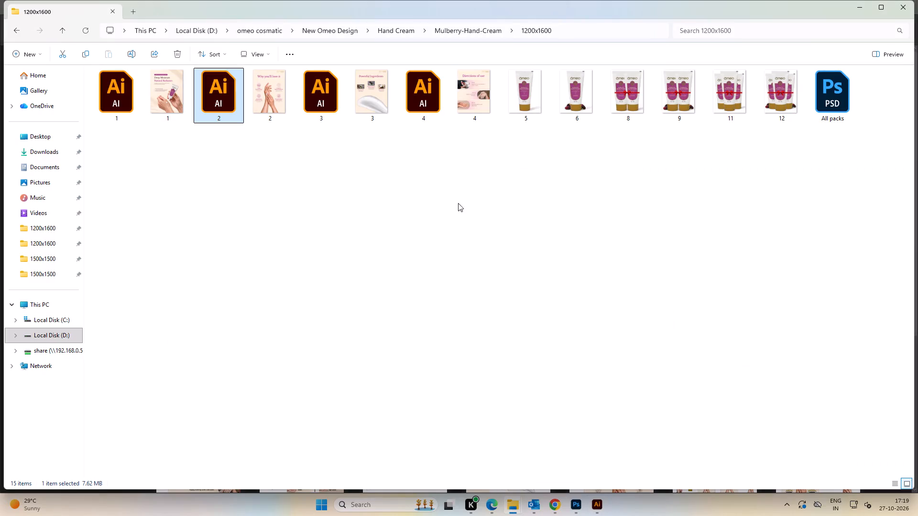
{"action": "double_click", "coordinate": [361, 85]}
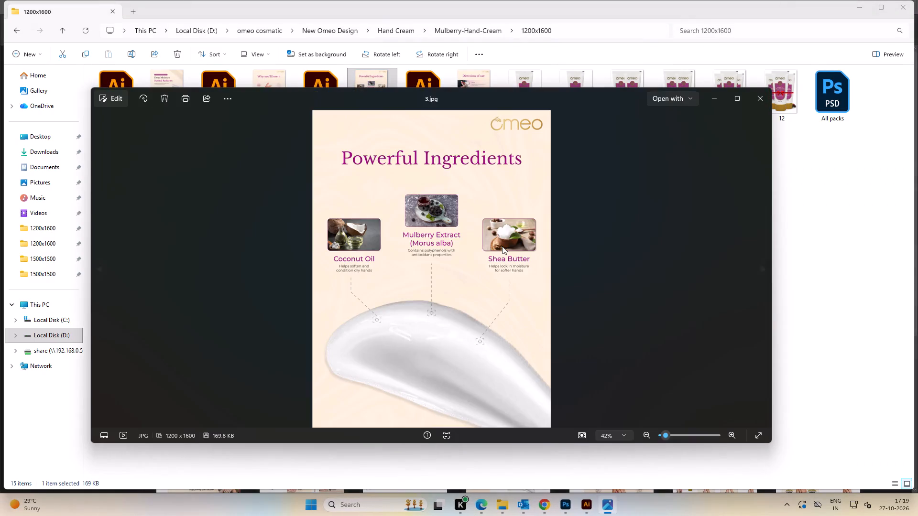
{"action": "key", "text": "Right"}
{"action": "key", "text": "Left"}
{"action": "key", "text": "Right"}
{"action": "key", "text": "Left"}
{"action": "key", "text": "Right"}
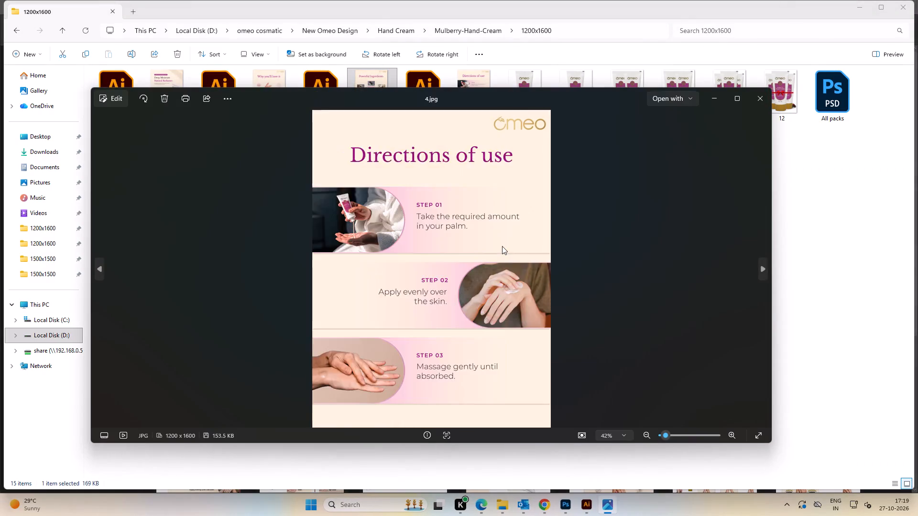
{"action": "key", "text": "Left"}
{"action": "left_click", "coordinate": [753, 101]}
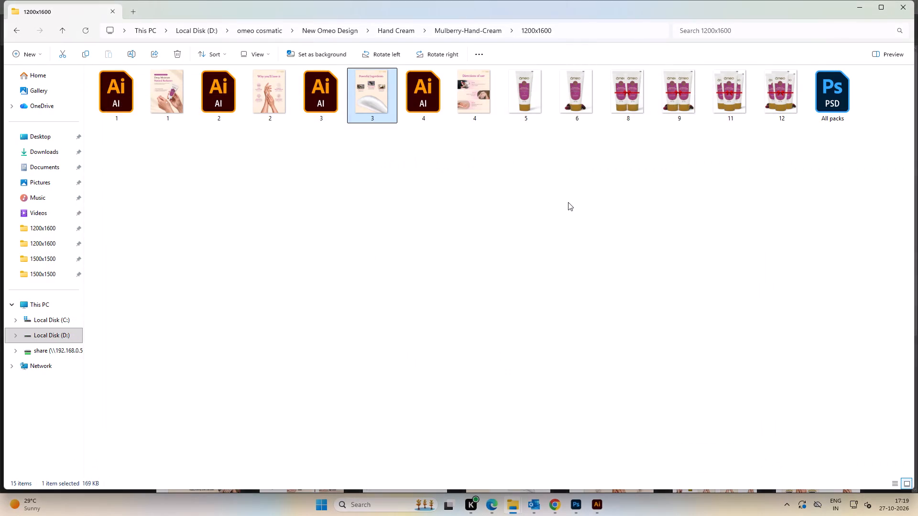
Examine 3.jpg and 4.jpg in the Coffee-Hand-Cream 1200x1600 folder, checking the coffee ingredient texts up close.
{"action": "key", "text": "alt+Tab"}
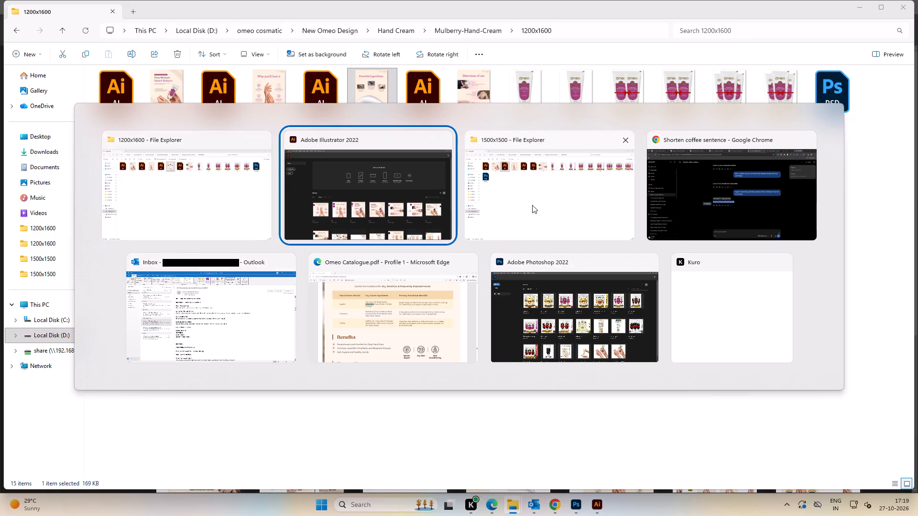
{"action": "left_click", "coordinate": [213, 211], "text": "alt"}
{"action": "key", "text": "BackSpace"}
{"action": "key", "text": "BackSpace"}
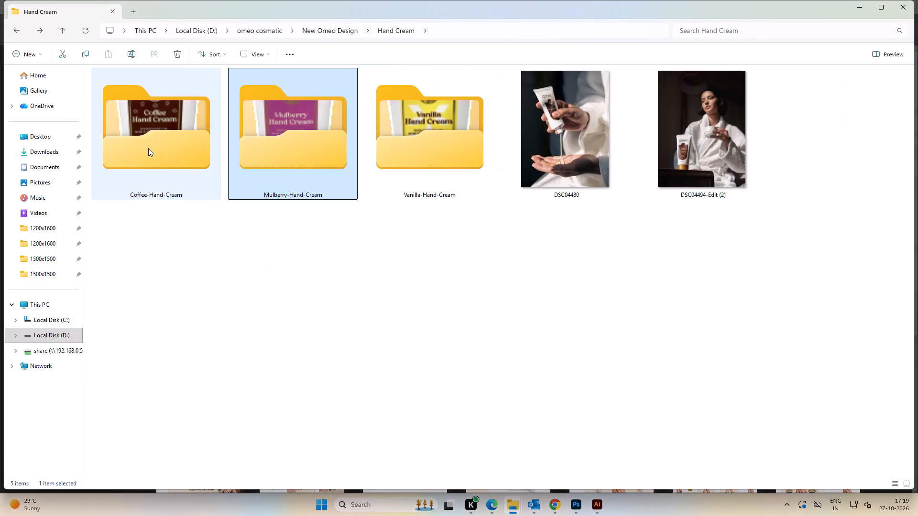
{"action": "double_click", "coordinate": [148, 148]}
{"action": "double_click", "coordinate": [148, 121]}
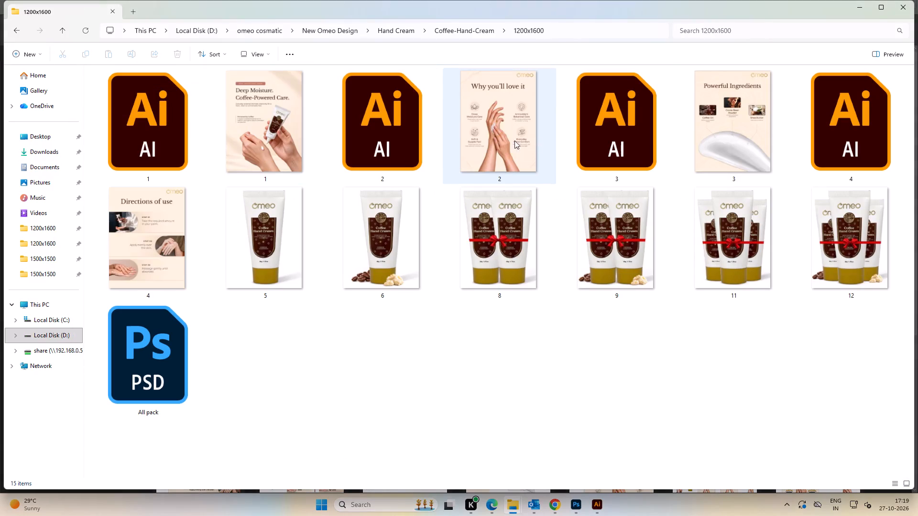
{"action": "double_click", "coordinate": [696, 143]}
{"action": "key", "text": "Right"}
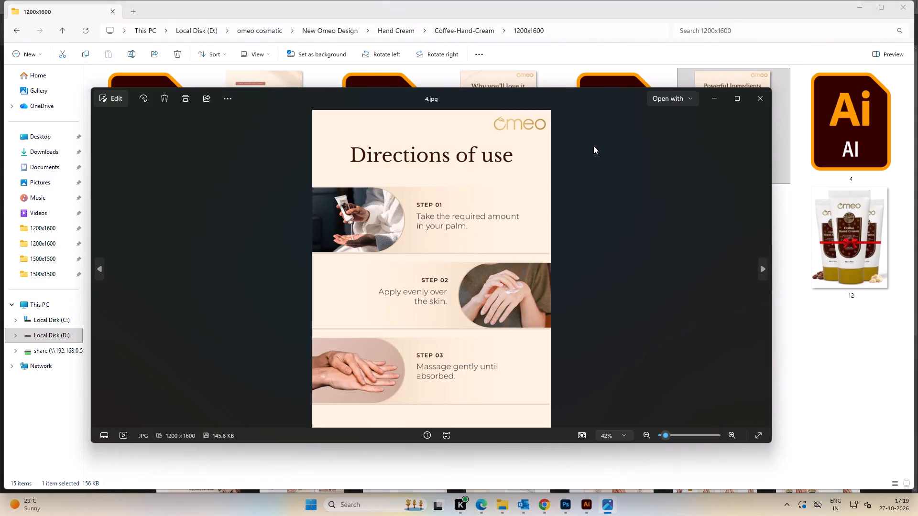
{"action": "key", "text": "Left"}
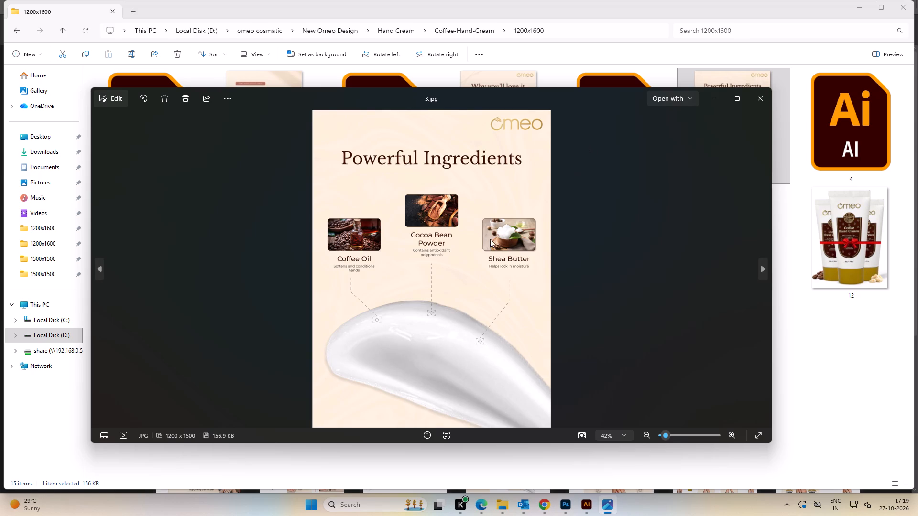
{"action": "double_click", "coordinate": [476, 246]}
{"action": "scroll", "coordinate": [496, 343], "scroll_direction": "up", "scroll_amount": 4}
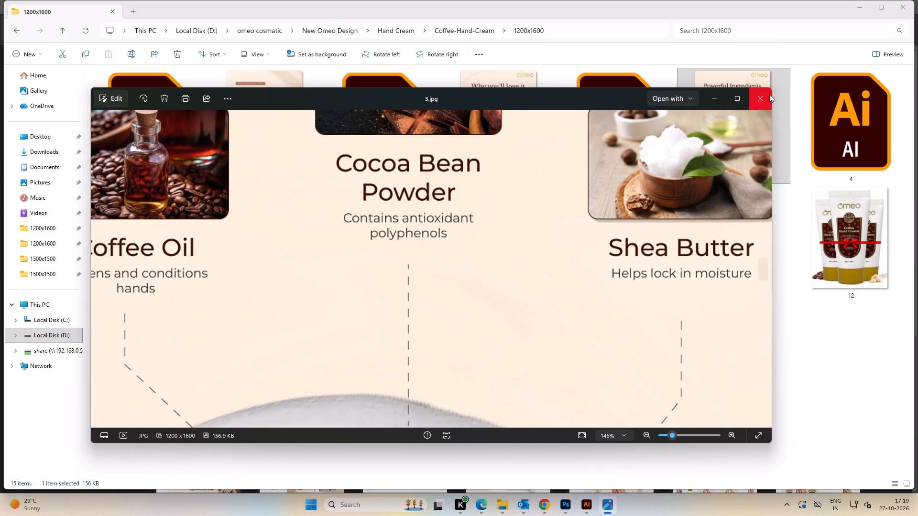
{"action": "left_click", "coordinate": [756, 100]}
Go to the 1500x1500 folder of Mulberry-Hand-Cream and open its square 3.ai in Illustrator.
{"action": "key", "text": "BackSpace"}
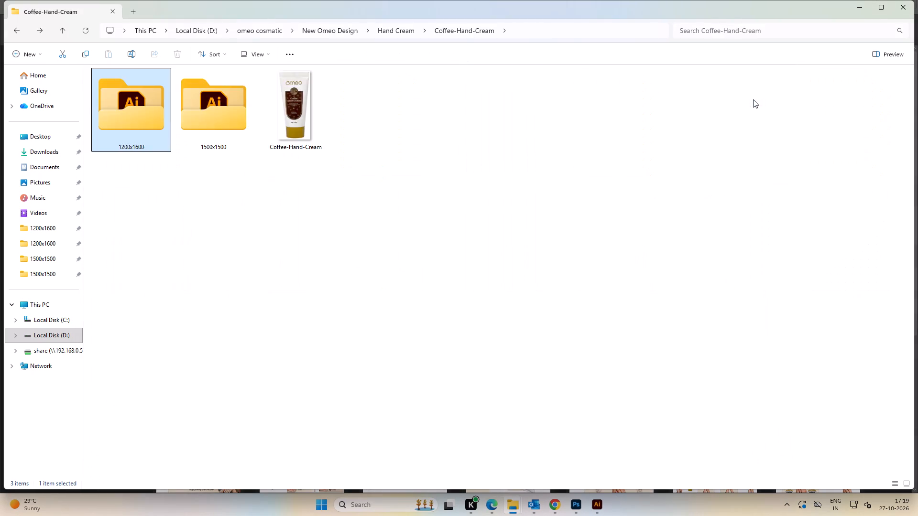
{"action": "key", "text": "BackSpace"}
{"action": "double_click", "coordinate": [278, 162]}
{"action": "double_click", "coordinate": [163, 103]}
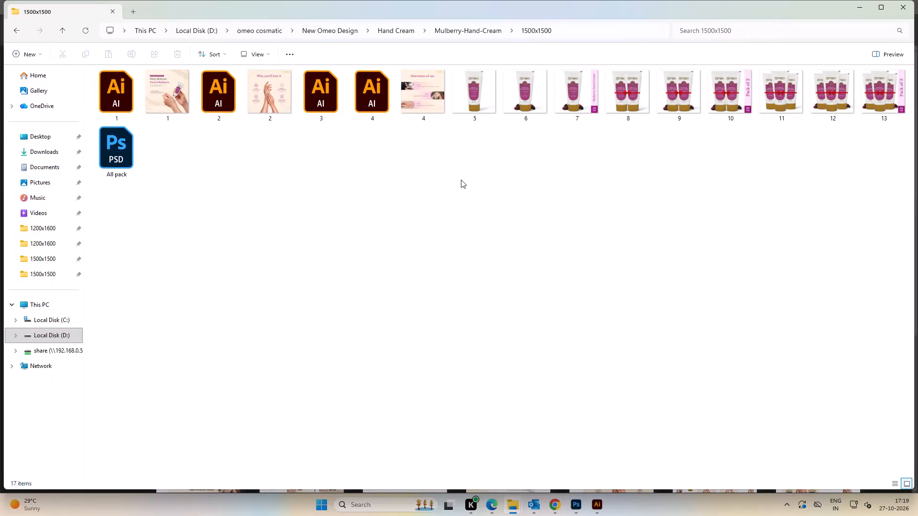
{"action": "key", "text": "BackSpace"}
{"action": "key", "text": "alt+Tab"}
{"action": "key", "text": "alt+Tab"}
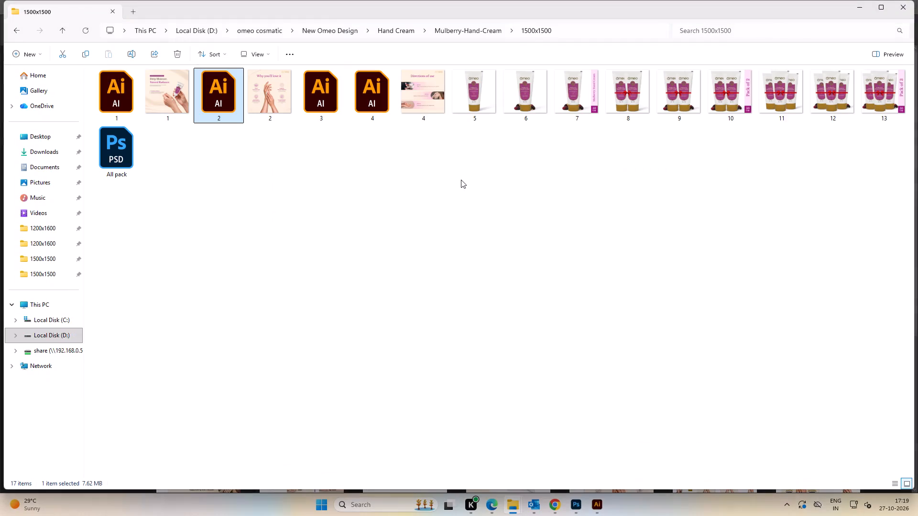
{"action": "key", "text": "alt+Tab"}
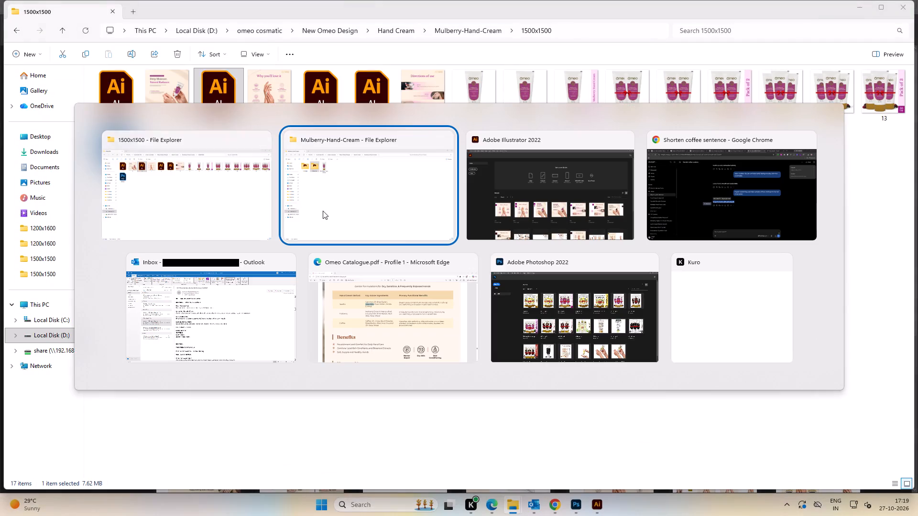
{"action": "double_click", "coordinate": [107, 97]}
{"action": "key", "text": "alt+Tab"}
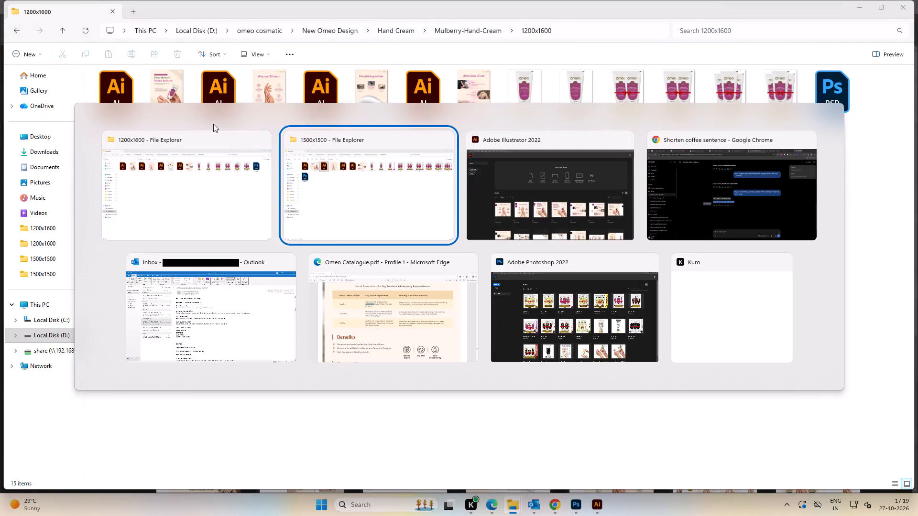
{"action": "left_click", "coordinate": [349, 204]}
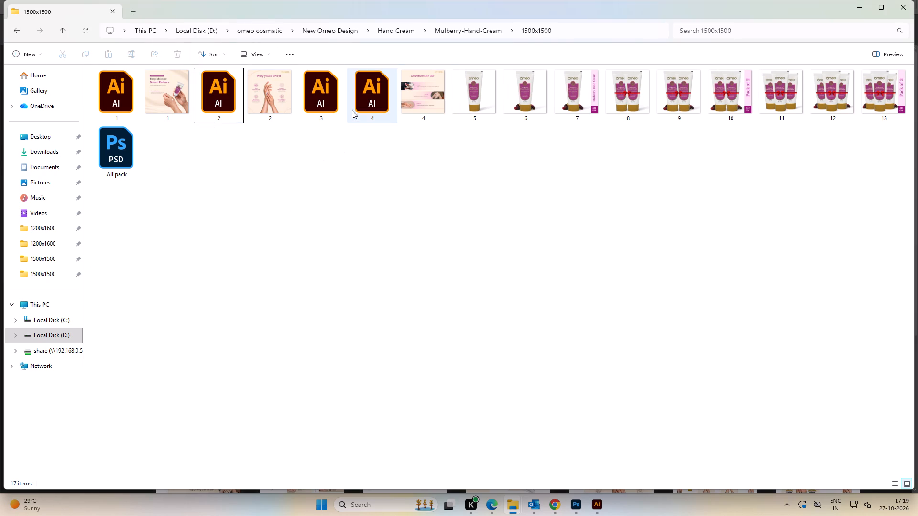
{"action": "double_click", "coordinate": [325, 96]}
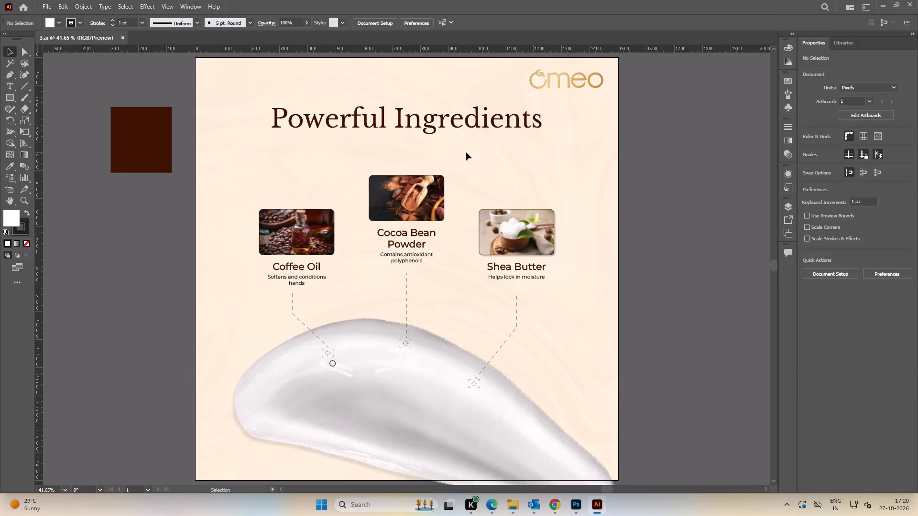
Open the portrait 3.ai from the Mulberry-Hand-Cream 1200x1600 folder alongside the square one.
{"action": "key", "text": "alt+Tab"}
{"action": "key", "text": "alt+Tab"}
{"action": "key", "text": "alt+Tab"}
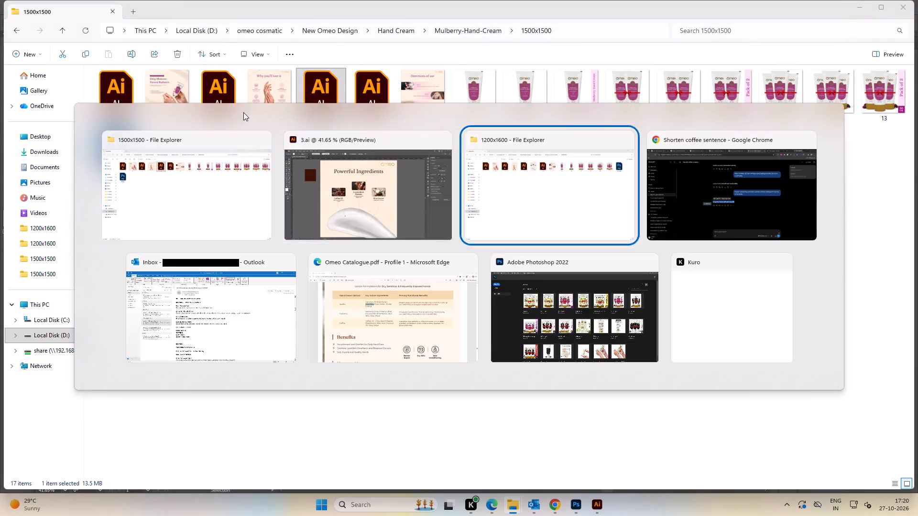
{"action": "double_click", "coordinate": [325, 101]}
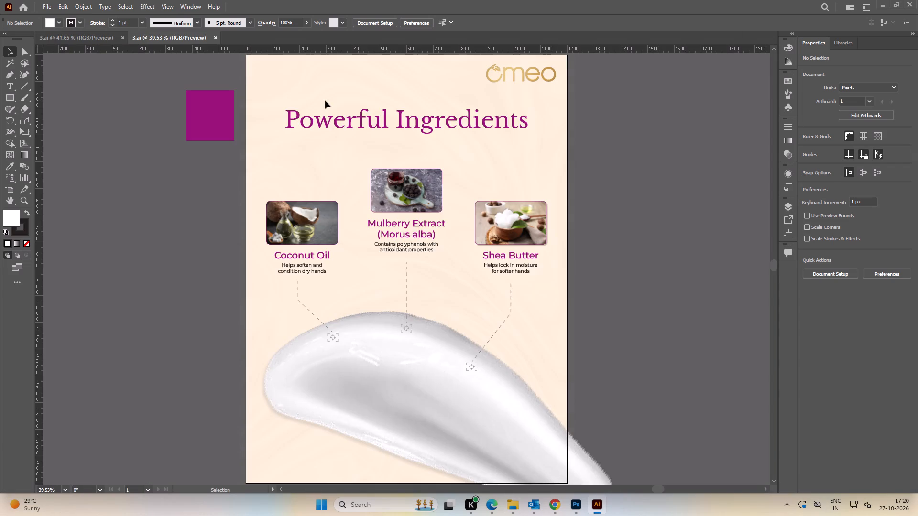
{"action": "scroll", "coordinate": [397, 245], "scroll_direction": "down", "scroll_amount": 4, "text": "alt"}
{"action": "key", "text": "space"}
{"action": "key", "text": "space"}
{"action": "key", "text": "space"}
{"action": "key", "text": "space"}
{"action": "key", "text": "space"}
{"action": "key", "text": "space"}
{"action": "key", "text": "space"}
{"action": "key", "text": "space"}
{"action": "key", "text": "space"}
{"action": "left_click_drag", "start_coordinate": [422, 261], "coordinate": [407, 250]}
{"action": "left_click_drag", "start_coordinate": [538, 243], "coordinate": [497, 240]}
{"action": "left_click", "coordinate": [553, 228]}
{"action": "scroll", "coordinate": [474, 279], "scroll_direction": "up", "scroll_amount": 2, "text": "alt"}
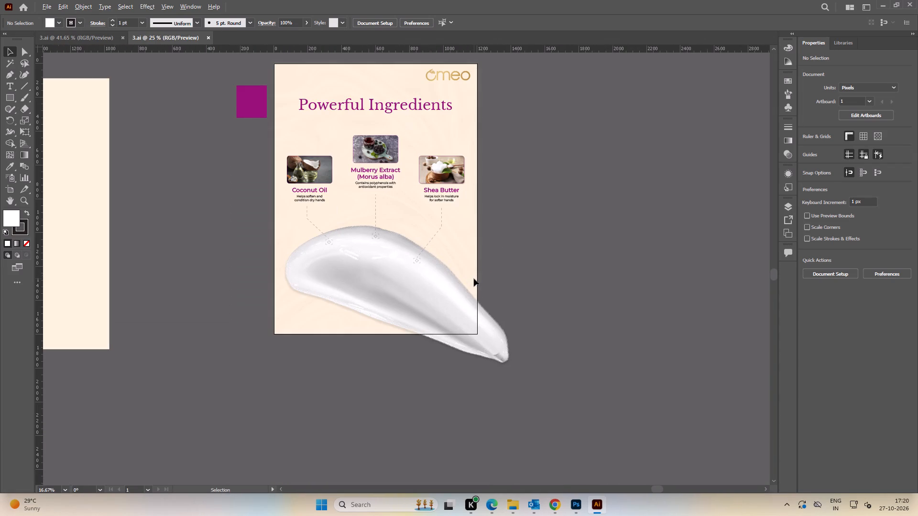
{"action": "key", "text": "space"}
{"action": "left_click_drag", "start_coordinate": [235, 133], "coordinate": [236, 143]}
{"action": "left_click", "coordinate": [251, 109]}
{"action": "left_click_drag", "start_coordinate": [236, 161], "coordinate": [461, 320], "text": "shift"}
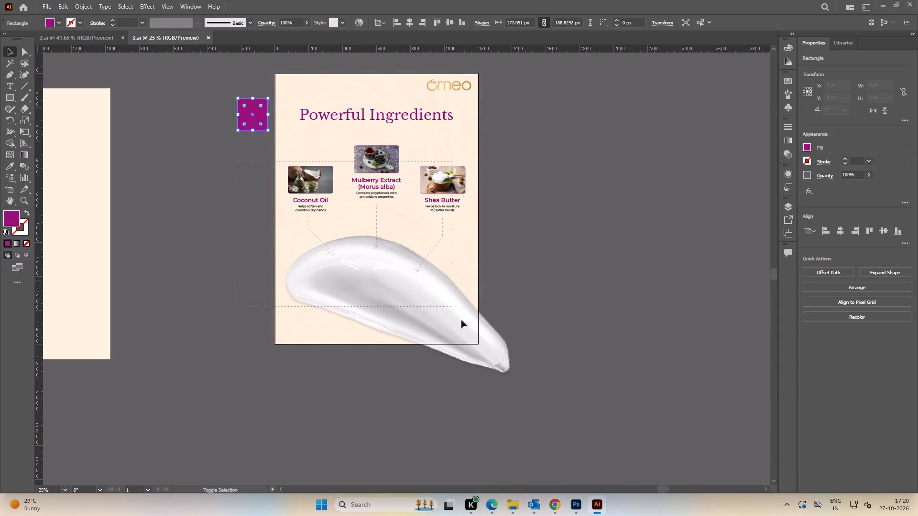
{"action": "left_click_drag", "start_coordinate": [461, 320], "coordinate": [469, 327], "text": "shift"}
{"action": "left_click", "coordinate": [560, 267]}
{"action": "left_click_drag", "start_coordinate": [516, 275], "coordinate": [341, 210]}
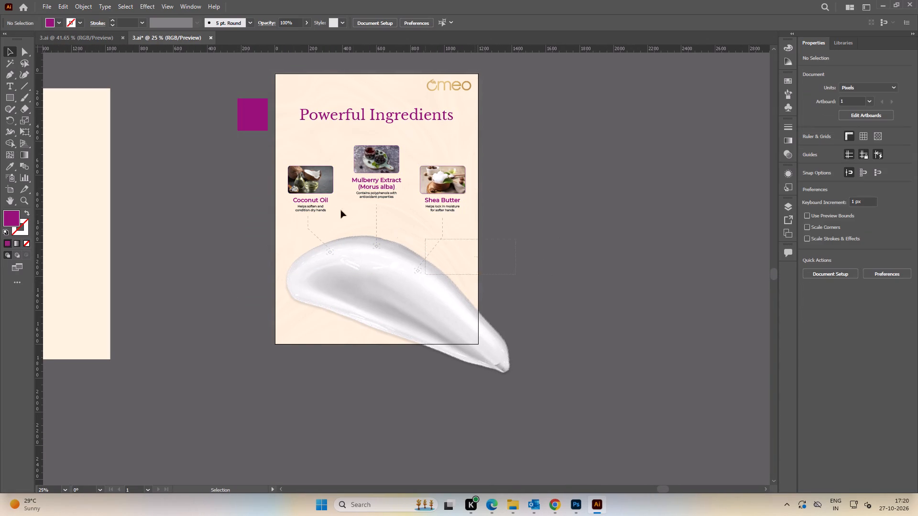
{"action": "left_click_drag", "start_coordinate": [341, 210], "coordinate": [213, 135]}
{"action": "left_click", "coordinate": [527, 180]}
Bring the three mulberry ingredient blocks with their pointer lines and the magenta swatch into the square 3.ai, beside the artboard.
{"action": "scroll", "coordinate": [320, 179], "scroll_direction": "up", "scroll_amount": 2, "text": "alt"}
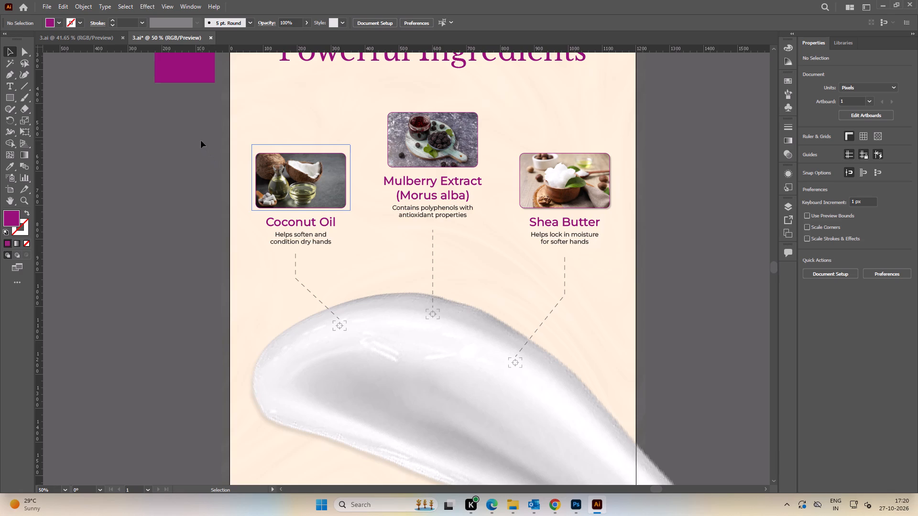
{"action": "left_click_drag", "start_coordinate": [192, 133], "coordinate": [640, 361]}
{"action": "scroll", "coordinate": [627, 301], "scroll_direction": "down", "scroll_amount": 2, "text": "alt"}
{"action": "key", "text": "space"}
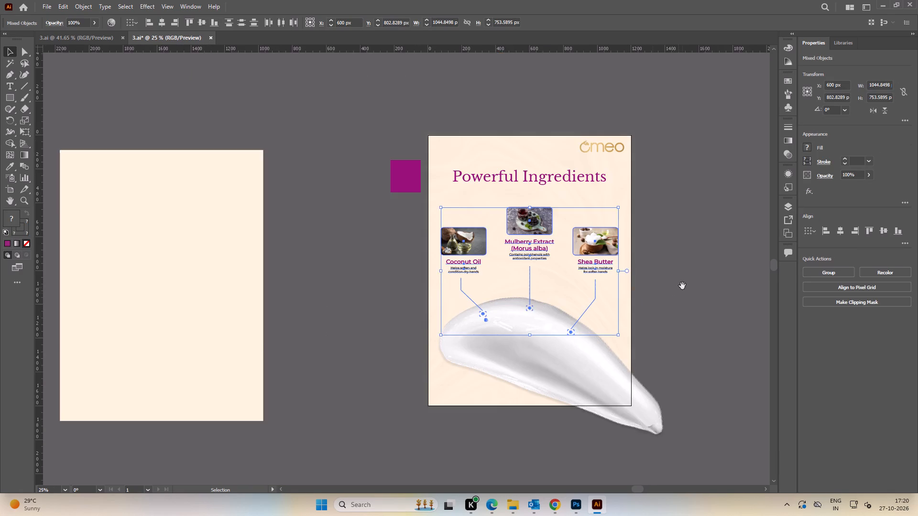
{"action": "left_click_drag", "start_coordinate": [680, 285], "coordinate": [645, 290]}
{"action": "left_click", "coordinate": [369, 178], "text": "shift"}
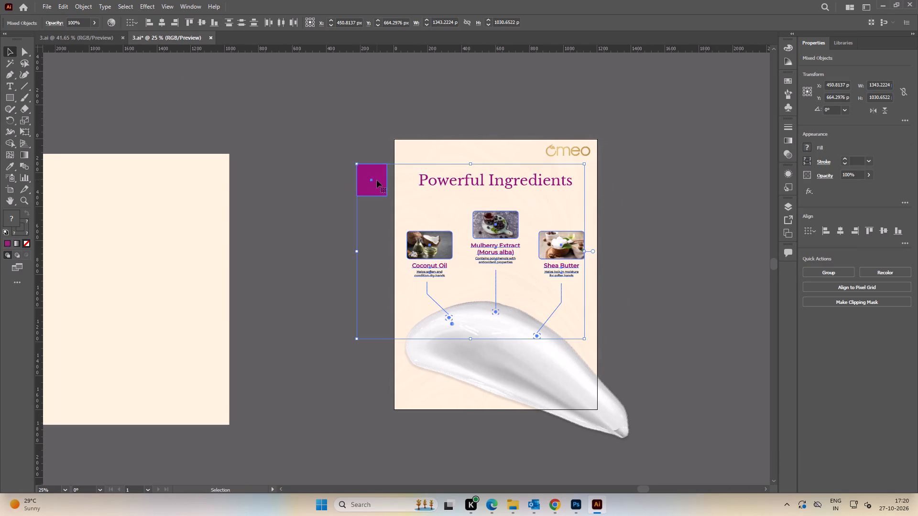
{"action": "left_click_drag", "start_coordinate": [377, 180], "coordinate": [246, 185]}
{"action": "scroll", "coordinate": [248, 182], "scroll_direction": "down", "scroll_amount": 3, "text": "alt"}
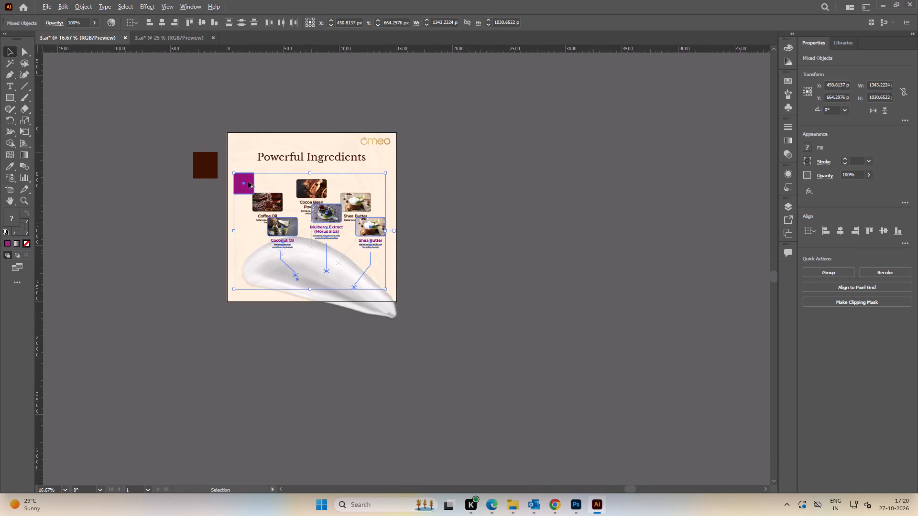
{"action": "key", "text": "space"}
{"action": "left_click_drag", "start_coordinate": [242, 182], "coordinate": [360, 177]}
{"action": "left_click_drag", "start_coordinate": [362, 183], "coordinate": [162, 194]}
{"action": "left_click_drag", "start_coordinate": [197, 129], "coordinate": [202, 131]}
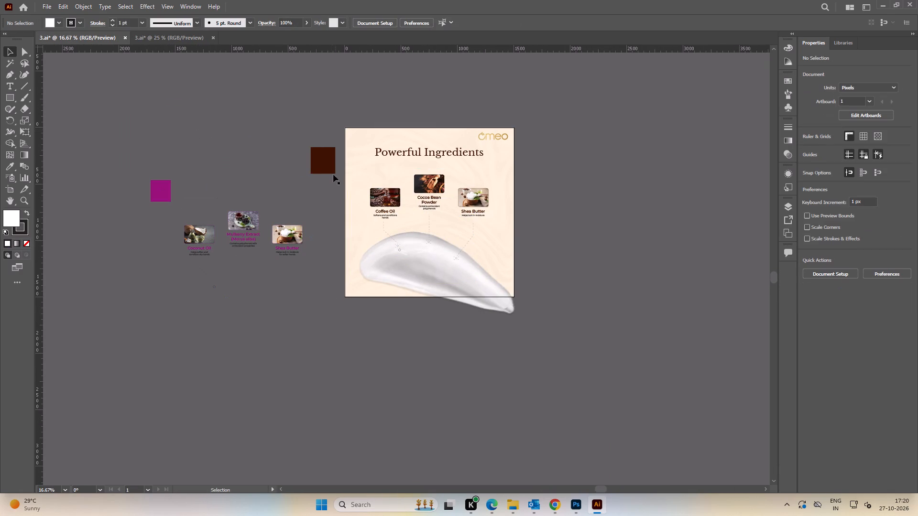
Recolour the brown swatch square beside the square artboard with the magenta sampled from the imported swatch.
{"action": "left_click", "coordinate": [321, 162]}
{"action": "key", "text": "i"}
{"action": "left_click", "coordinate": [166, 187]}
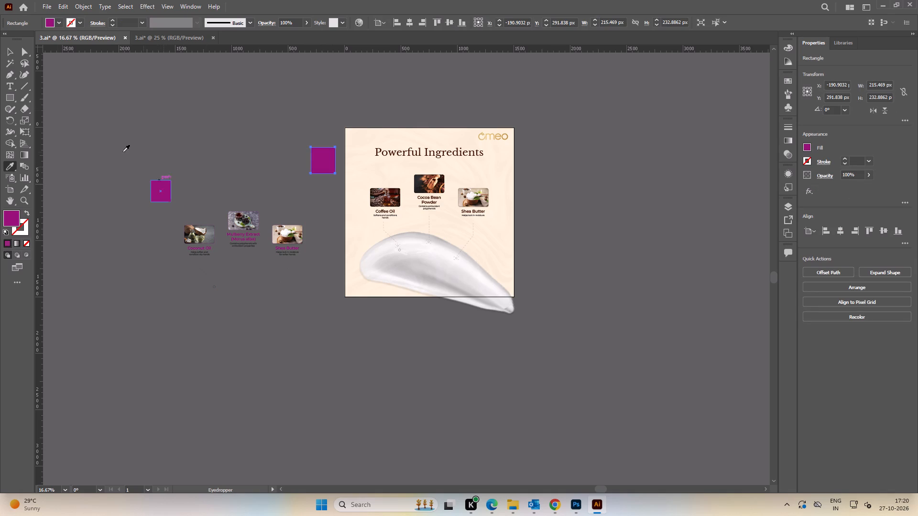
Delete the imported magenta swatch beside the square artboard.
{"action": "left_click", "coordinate": [4, 50]}
{"action": "left_click", "coordinate": [141, 133]}
{"action": "left_click", "coordinate": [163, 192]}
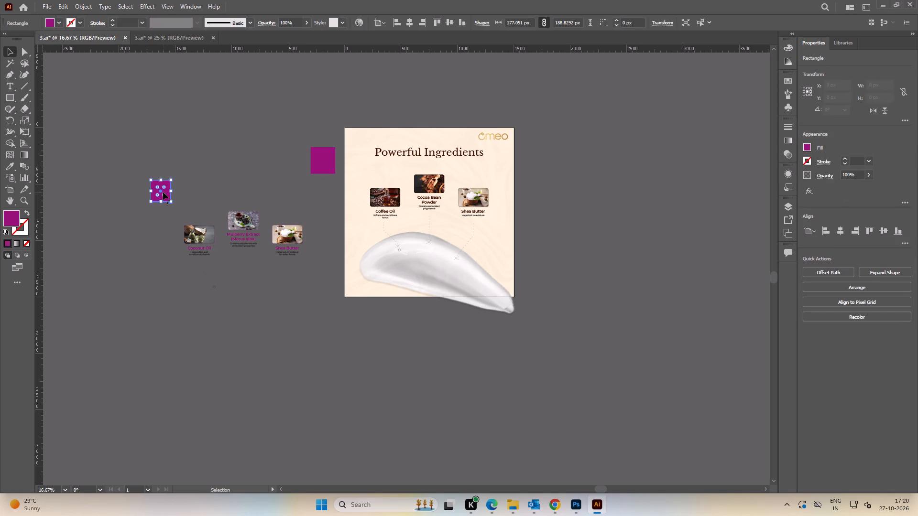
{"action": "key", "text": "Delete"}
Group the three mulberry ingredient blocks with their pointer lines, place them exactly over the coffee ingredient blocks and centre them horizontally on the artboard.
{"action": "left_click_drag", "start_coordinate": [163, 195], "coordinate": [306, 324]}
{"action": "key", "text": "space"}
{"action": "left_click_drag", "start_coordinate": [304, 257], "coordinate": [285, 258]}
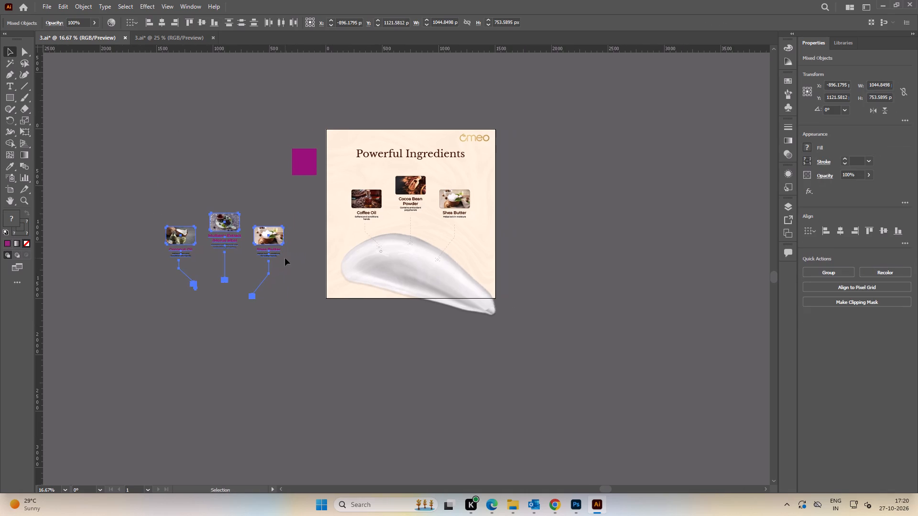
{"action": "key", "text": "ctrl+g"}
{"action": "left_click_drag", "start_coordinate": [275, 236], "coordinate": [453, 196]}
{"action": "scroll", "coordinate": [450, 197], "scroll_direction": "up", "scroll_amount": 3, "text": "alt"}
{"action": "left_click_drag", "start_coordinate": [355, 163], "coordinate": [365, 174]}
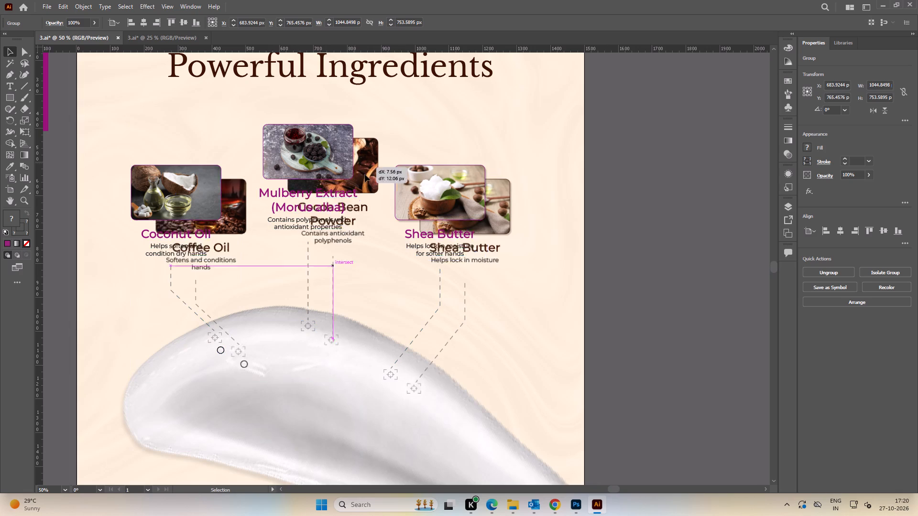
{"action": "left_click_drag", "start_coordinate": [365, 174], "coordinate": [370, 177]}
{"action": "key", "text": "ctrl+z"}
{"action": "left_click", "coordinate": [439, 120]}
{"action": "scroll", "coordinate": [311, 141], "scroll_direction": "up", "scroll_amount": 3, "text": "alt"}
{"action": "left_click_drag", "start_coordinate": [309, 143], "coordinate": [366, 185]}
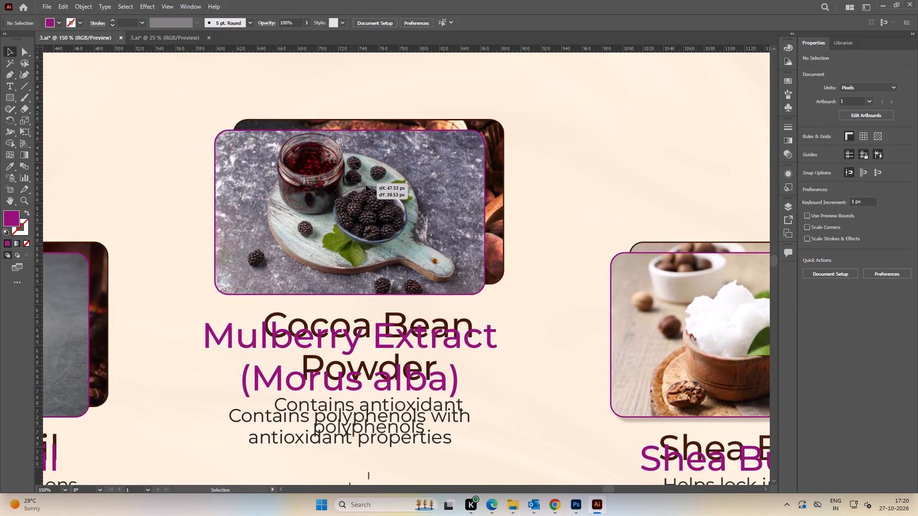
{"action": "left_click_drag", "start_coordinate": [366, 185], "coordinate": [377, 173]}
{"action": "scroll", "coordinate": [377, 173], "scroll_direction": "down", "scroll_amount": 2, "text": "alt"}
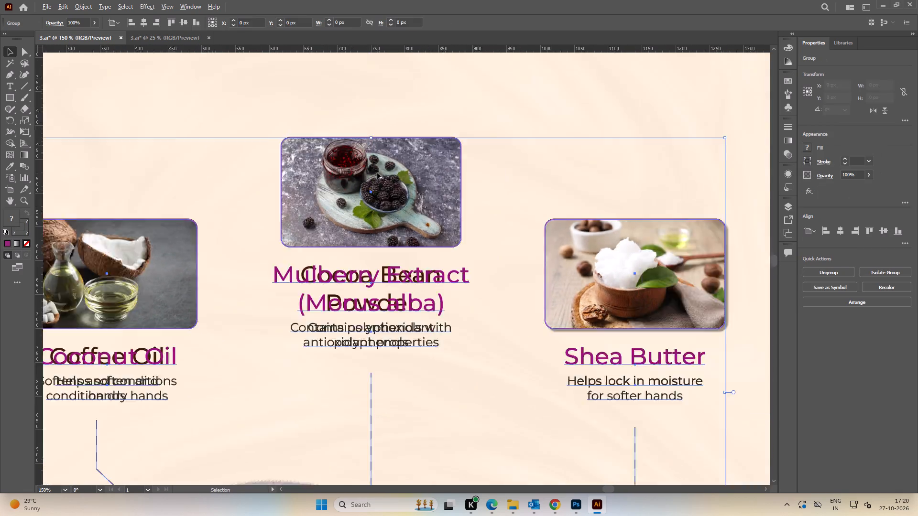
{"action": "scroll", "coordinate": [377, 173], "scroll_direction": "down", "scroll_amount": 2, "text": "alt"}
{"action": "left_click", "coordinate": [839, 234]}
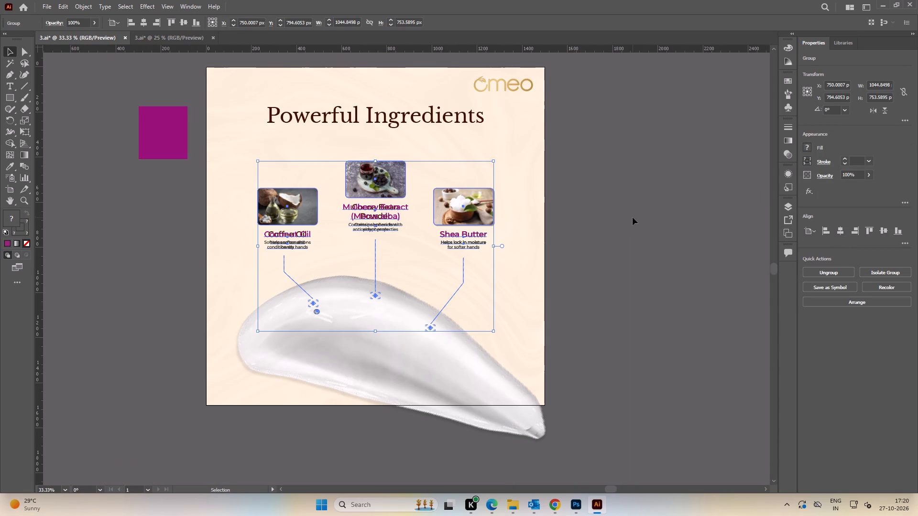
Cut the mulberry group, delete the coffee ingredient group beneath, paste the mulberry group in place in front and centre it horizontally.
{"action": "key", "text": "ctrl+x"}
{"action": "left_click", "coordinate": [498, 209]}
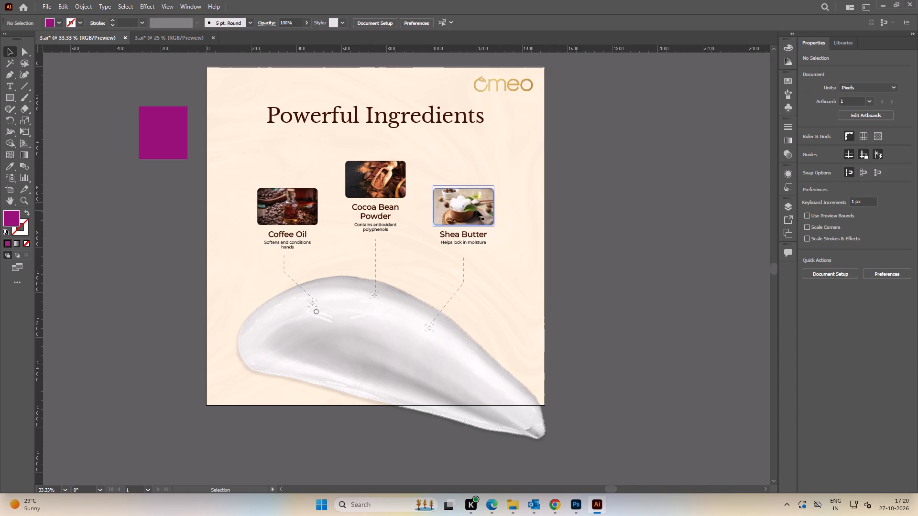
{"action": "left_click", "coordinate": [477, 210]}
{"action": "key", "text": "Delete"}
{"action": "key", "text": "ctrl+f"}
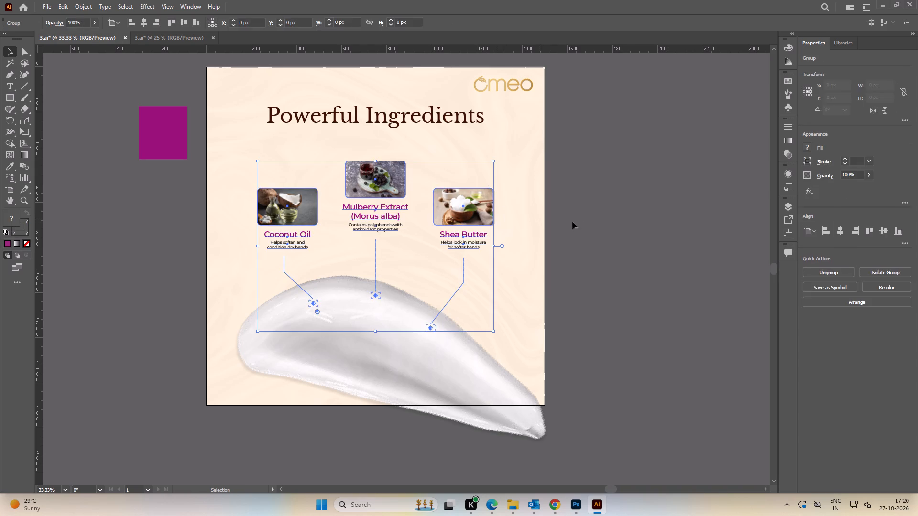
{"action": "left_click", "coordinate": [584, 222]}
{"action": "scroll", "coordinate": [584, 222], "scroll_direction": "down", "scroll_amount": 1, "text": "alt"}
{"action": "key", "text": "space"}
{"action": "left_click_drag", "start_coordinate": [599, 225], "coordinate": [587, 227]}
{"action": "scroll", "coordinate": [474, 226], "scroll_direction": "up", "scroll_amount": 2, "text": "alt"}
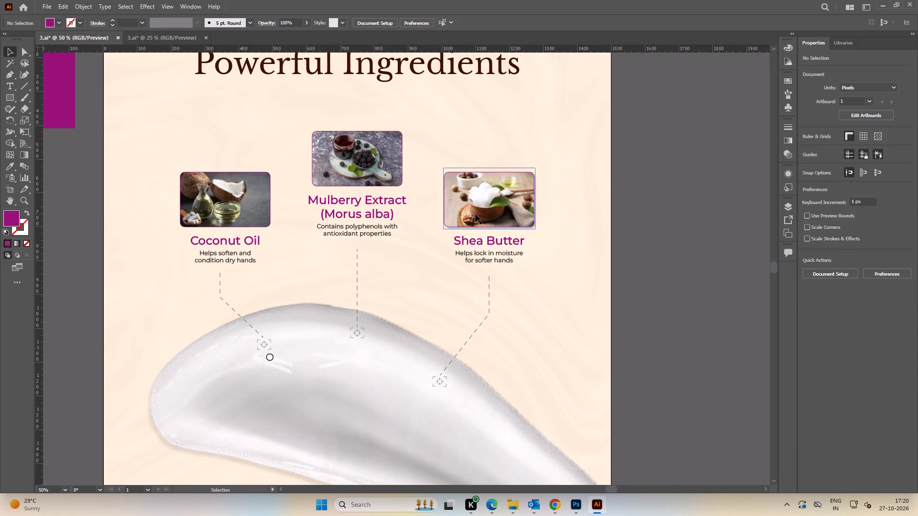
{"action": "left_click", "coordinate": [475, 213]}
{"action": "left_click", "coordinate": [842, 233]}
Recolour the "Powerful Ingredients" heading with the magenta sampled from the swatch square.
{"action": "key", "text": "space"}
{"action": "left_click_drag", "start_coordinate": [665, 169], "coordinate": [712, 287]}
{"action": "left_click", "coordinate": [689, 253]}
{"action": "left_click", "coordinate": [423, 192]}
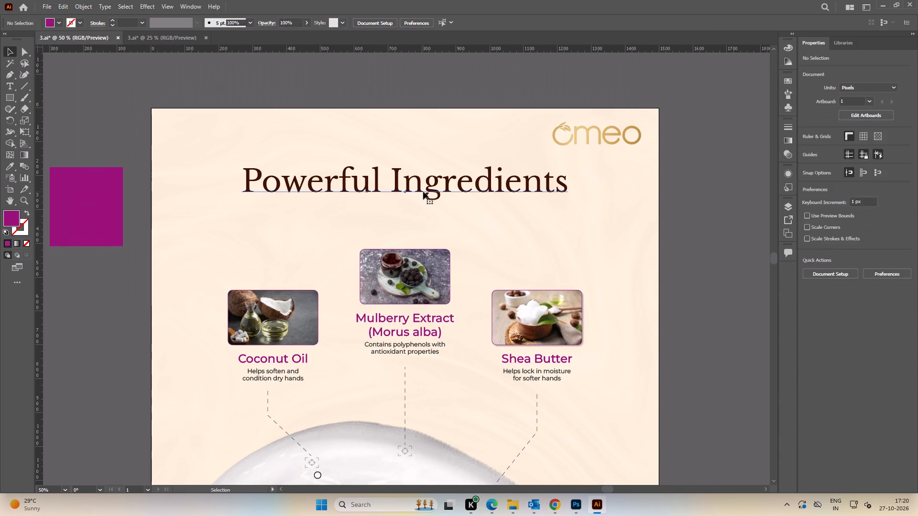
{"action": "key", "text": "i"}
{"action": "left_click", "coordinate": [104, 188]}
{"action": "key", "text": "v"}
{"action": "left_click", "coordinate": [131, 128]}
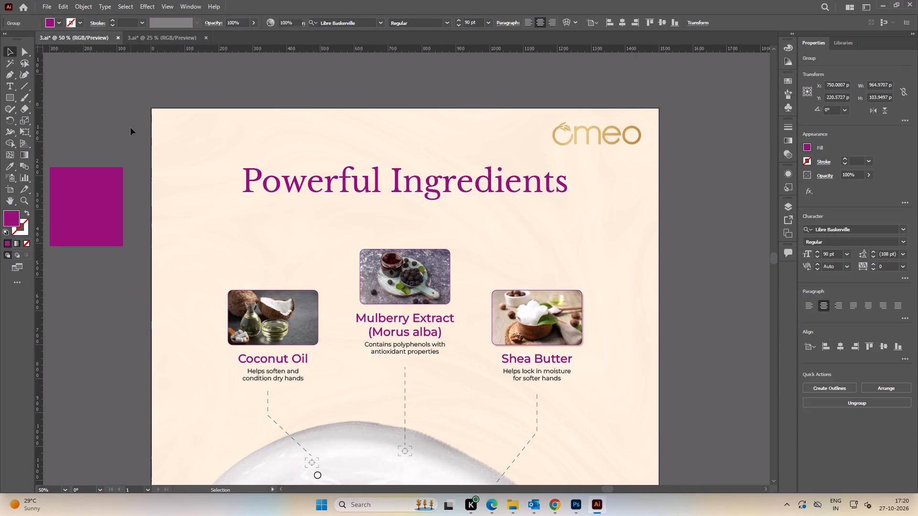
Save the square 3.ai.
{"action": "key", "text": "ctrl+0"}
{"action": "key", "text": "ctrl+s"}
{"action": "key", "text": "ctrl+s"}
{"action": "key", "text": "ctrl+s"}
{"action": "key", "text": "ctrl+s"}
{"action": "key", "text": "ctrl+s"}
{"action": "key", "text": "ctrl+s"}
{"action": "key", "text": "ctrl+s"}
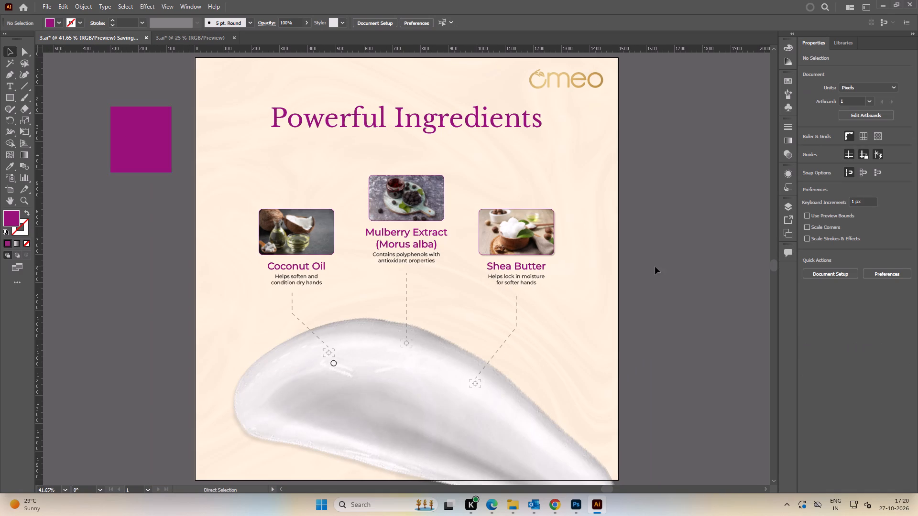
Delete the stray small circle below the Coconut Oil pointer's target mark on the cream smear.
{"action": "left_click", "coordinate": [655, 267]}
{"action": "key", "text": "space"}
{"action": "left_click_drag", "start_coordinate": [620, 323], "coordinate": [643, 271]}
{"action": "scroll", "coordinate": [401, 321], "scroll_direction": "up", "scroll_amount": 5, "text": "alt"}
{"action": "left_click", "coordinate": [288, 299]}
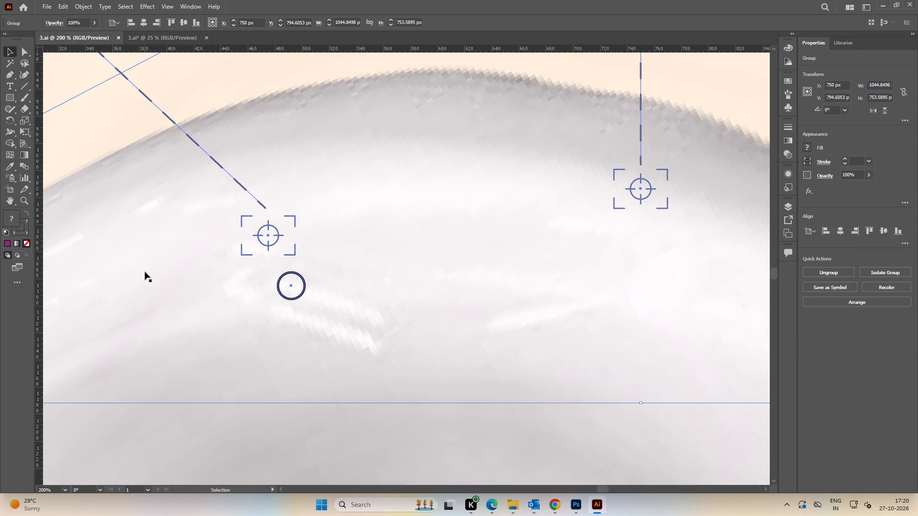
{"action": "key", "text": "a"}
{"action": "left_click", "coordinate": [305, 290]}
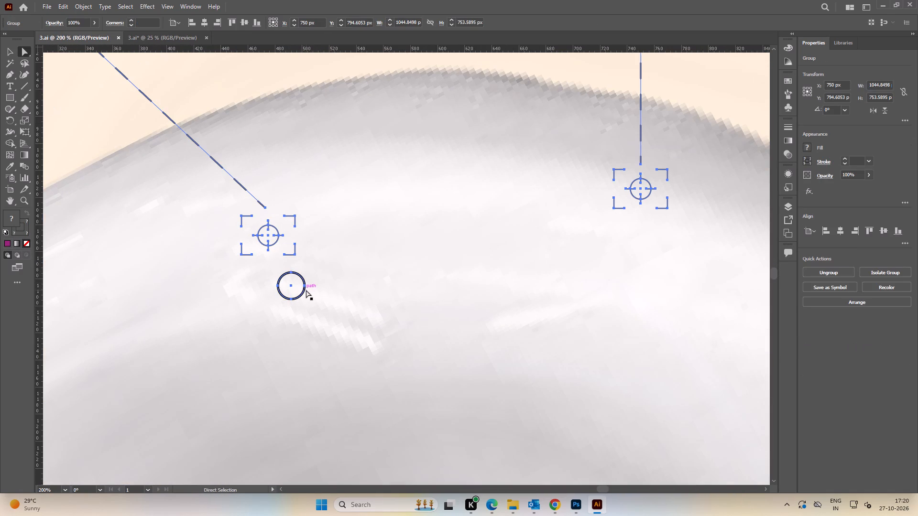
{"action": "scroll", "coordinate": [307, 289], "scroll_direction": "down", "scroll_amount": 2, "text": "alt"}
{"action": "scroll", "coordinate": [150, 270], "scroll_direction": "down", "scroll_amount": 3, "text": "alt"}
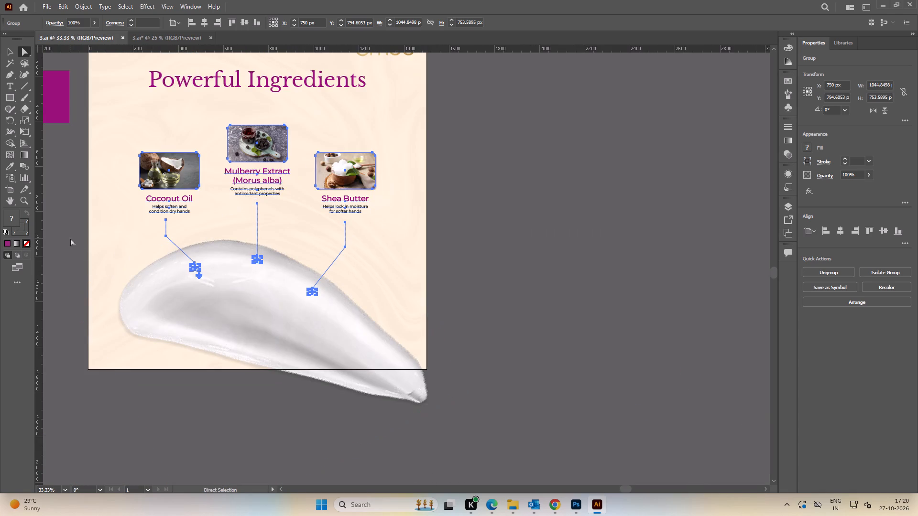
{"action": "left_click", "coordinate": [70, 238]}
{"action": "scroll", "coordinate": [212, 298], "scroll_direction": "up", "scroll_amount": 3, "text": "alt"}
{"action": "scroll", "coordinate": [158, 245], "scroll_direction": "up", "scroll_amount": 3, "text": "alt"}
{"action": "left_click", "coordinate": [207, 235]}
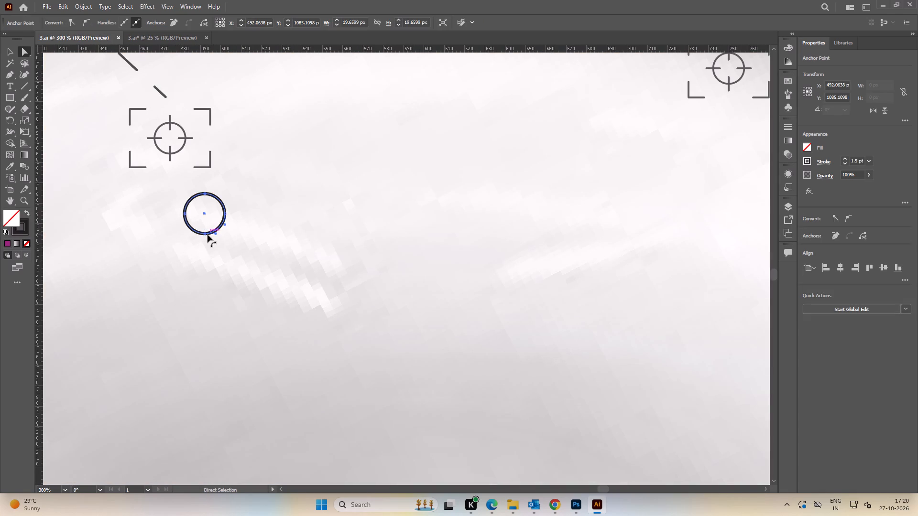
{"action": "key", "text": "Delete"}
{"action": "key", "text": "Delete"}
{"action": "key", "text": "Delete"}
{"action": "left_click", "coordinate": [14, 52]}
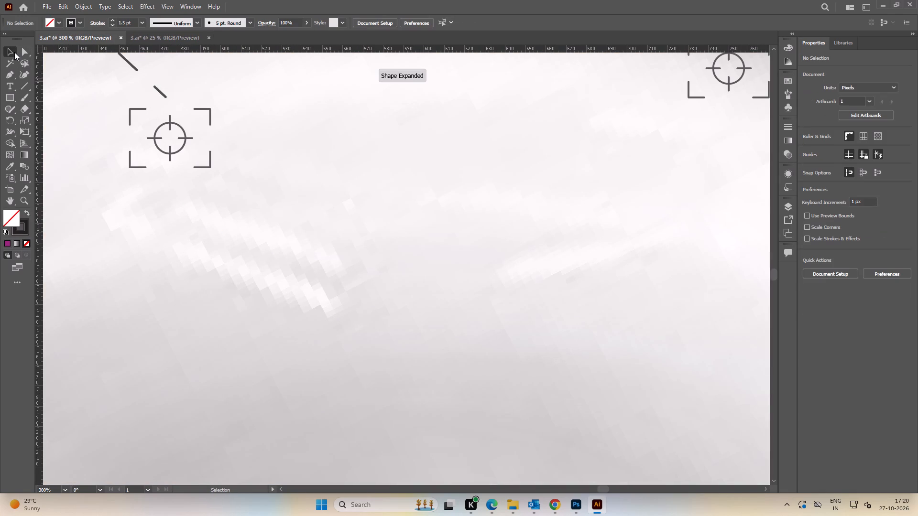
Save the square 3.ai and export it for web as a 1500 x 1500 px JPEG High named 3 in the Mulberry-Hand-Cream 1500x1500 folder.
{"action": "key", "text": "ctrl+0"}
{"action": "key", "text": "ctrl+s"}
{"action": "key", "text": "ctrl+s"}
{"action": "key", "text": "ctrl+s"}
{"action": "key", "text": "ctrl+alt+shift+s"}
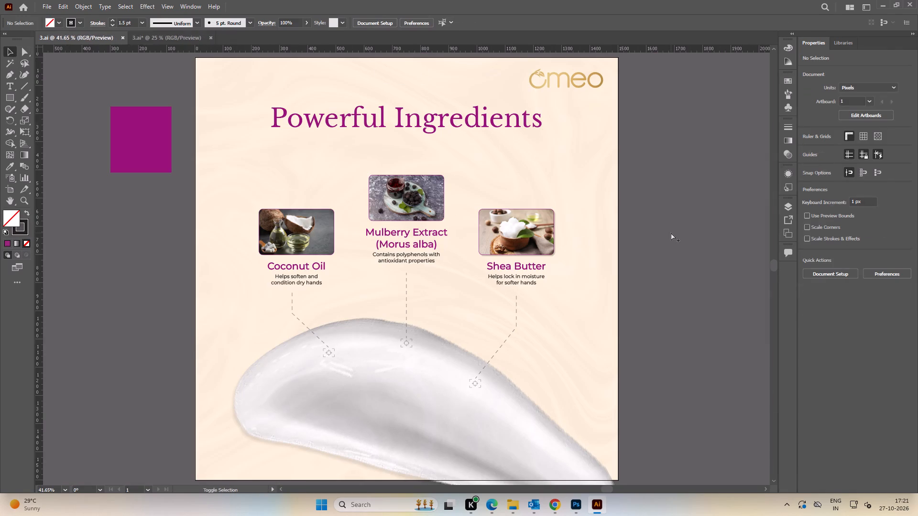
{"action": "left_click", "coordinate": [788, 464]}
{"action": "left_click", "coordinate": [480, 339]}
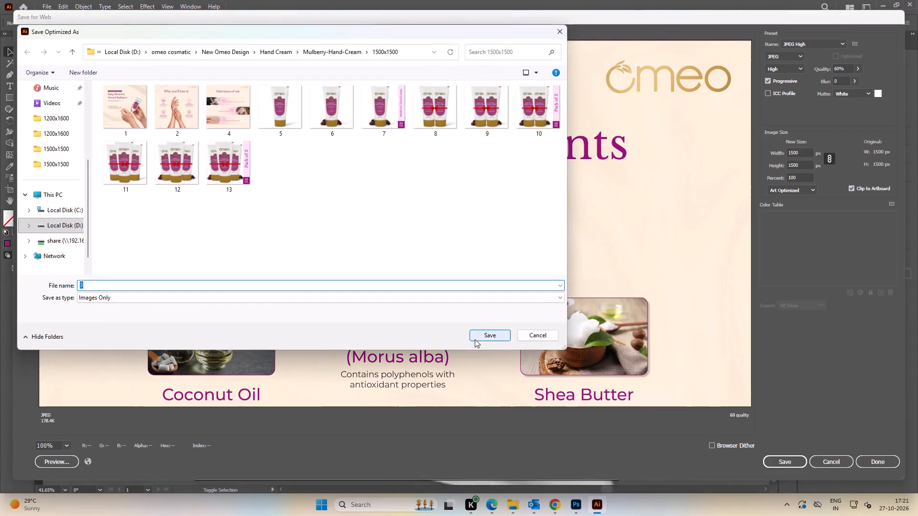
Save and close the square 3.ai.
{"action": "key", "text": "ctrl+s"}
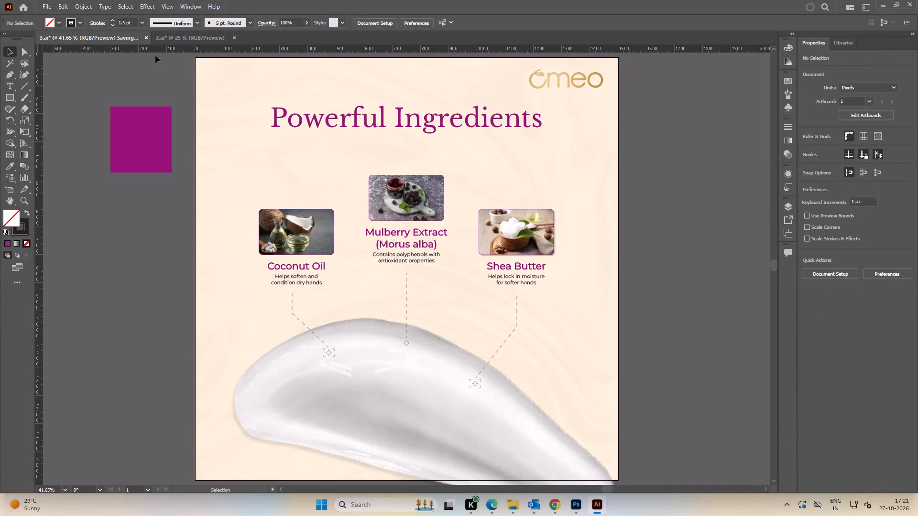
{"action": "left_click", "coordinate": [122, 37]}
Examine the cream smear in the portrait 3.ai around the pointer target marks for stray shapes.
{"action": "key", "text": "alt+Tab"}
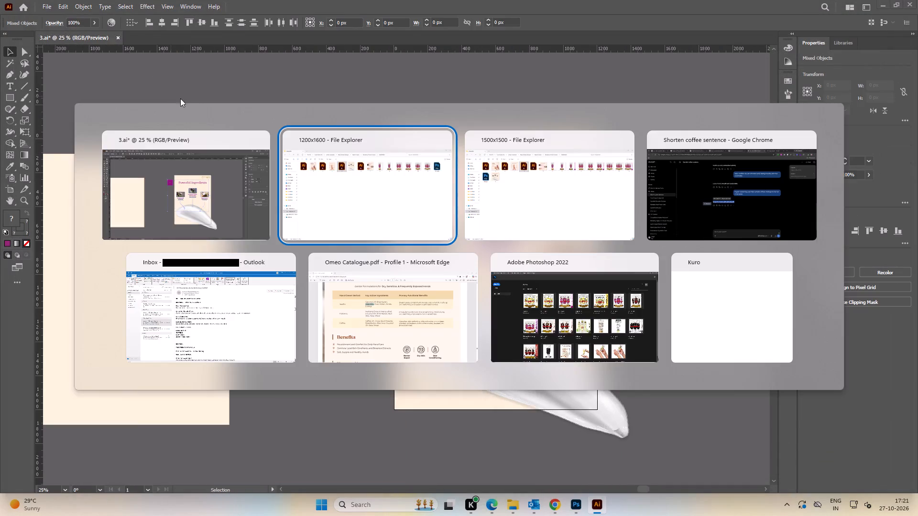
{"action": "left_click", "coordinate": [174, 208], "text": "alt"}
{"action": "key", "text": "space"}
{"action": "left_click_drag", "start_coordinate": [333, 298], "coordinate": [284, 230]}
{"action": "left_click", "coordinate": [703, 253]}
{"action": "scroll", "coordinate": [463, 276], "scroll_direction": "up", "scroll_amount": 2, "text": "alt"}
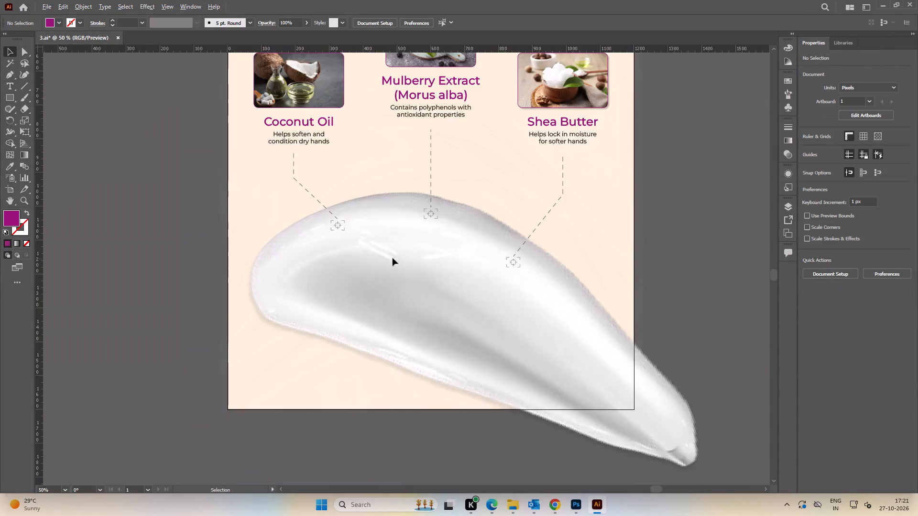
{"action": "scroll", "coordinate": [393, 258], "scroll_direction": "up", "scroll_amount": 3, "text": "alt"}
{"action": "scroll", "coordinate": [295, 198], "scroll_direction": "down", "scroll_amount": 4, "text": "alt"}
{"action": "scroll", "coordinate": [300, 219], "scroll_direction": "up", "scroll_amount": 4, "text": "alt"}
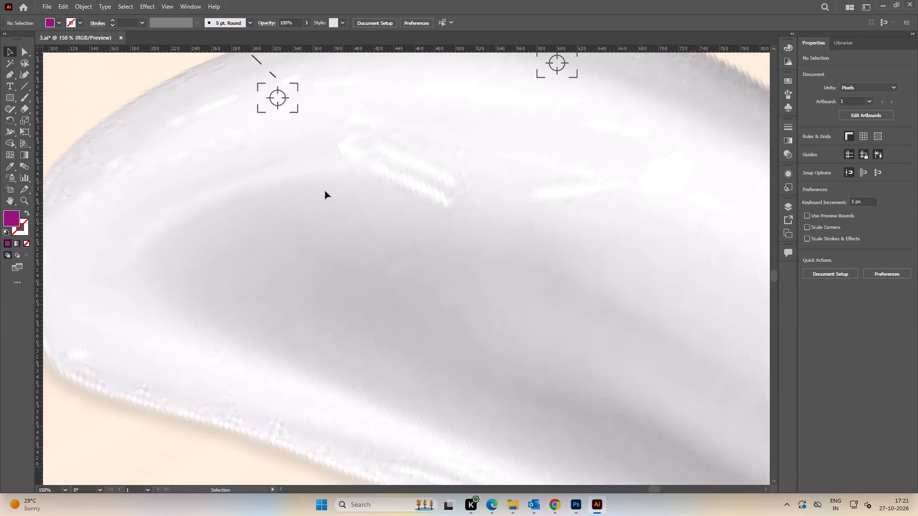
{"action": "scroll", "coordinate": [390, 192], "scroll_direction": "down", "scroll_amount": 5, "text": "alt"}
Save and close the portrait 3.ai.
{"action": "key", "text": "ctrl+0"}
{"action": "key", "text": "ctrl+s"}
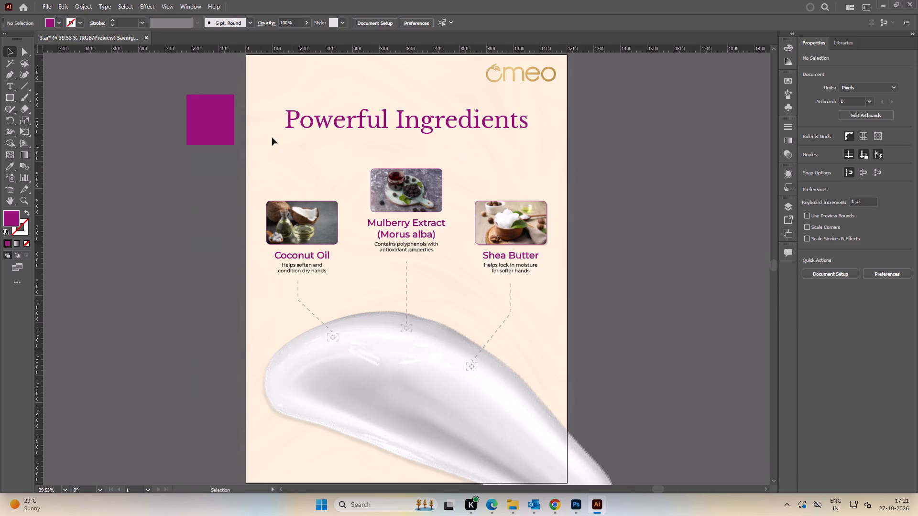
{"action": "left_click", "coordinate": [122, 37]}
Switch to the Mulberry-Hand-Cream 1500x1500 folder in File Explorer and refresh its file listing.
{"action": "key", "text": "alt+Tab"}
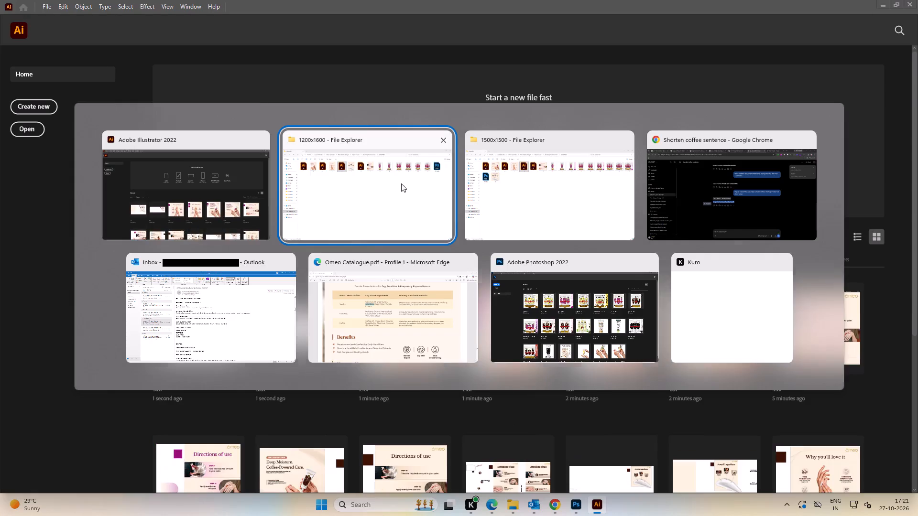
{"action": "left_click", "coordinate": [550, 196], "text": "alt"}
{"action": "left_click", "coordinate": [439, 228]}
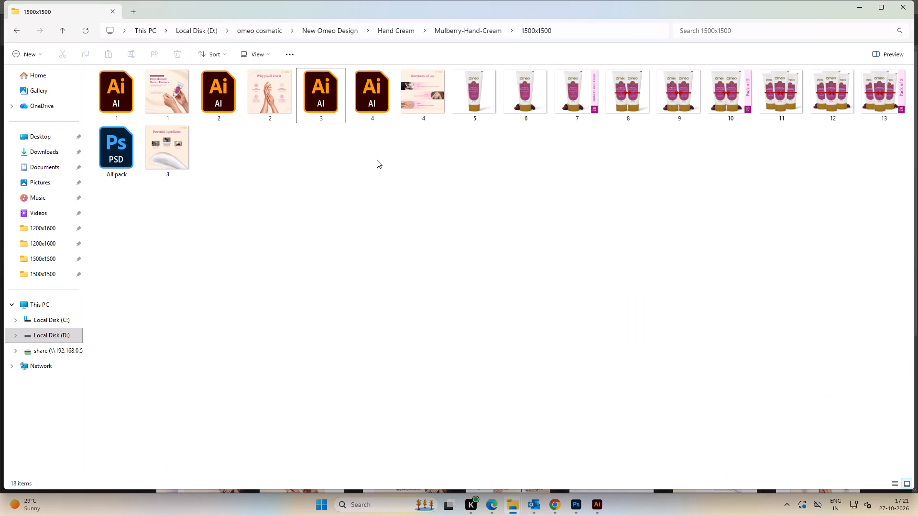
{"action": "right_click", "coordinate": [377, 160]}
{"action": "left_click", "coordinate": [409, 290]}
{"action": "left_click_drag", "start_coordinate": [405, 200], "coordinate": [398, 203]}
{"action": "double_click", "coordinate": [337, 213]}
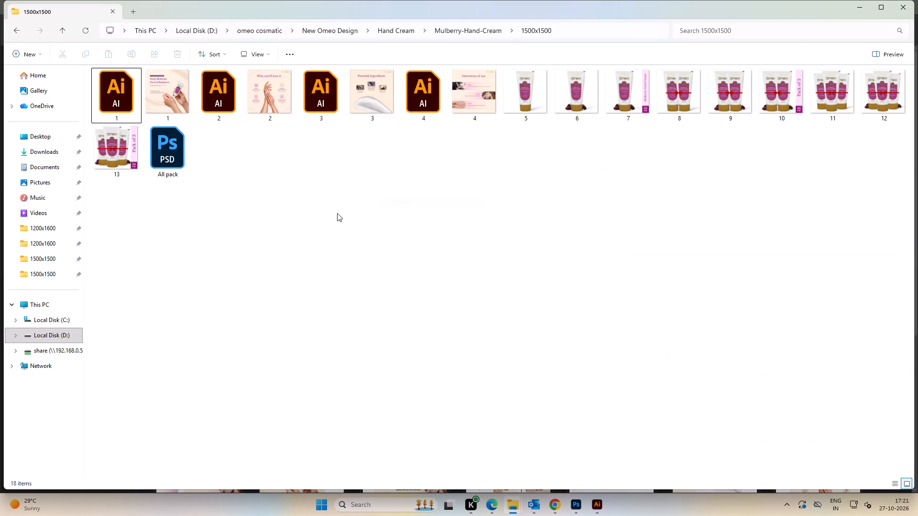
Go up to the Hand Cream folder and select the Vanilla-Hand-Cream folder.
{"action": "key", "text": "BackSpace"}
{"action": "key", "text": "BackSpace"}
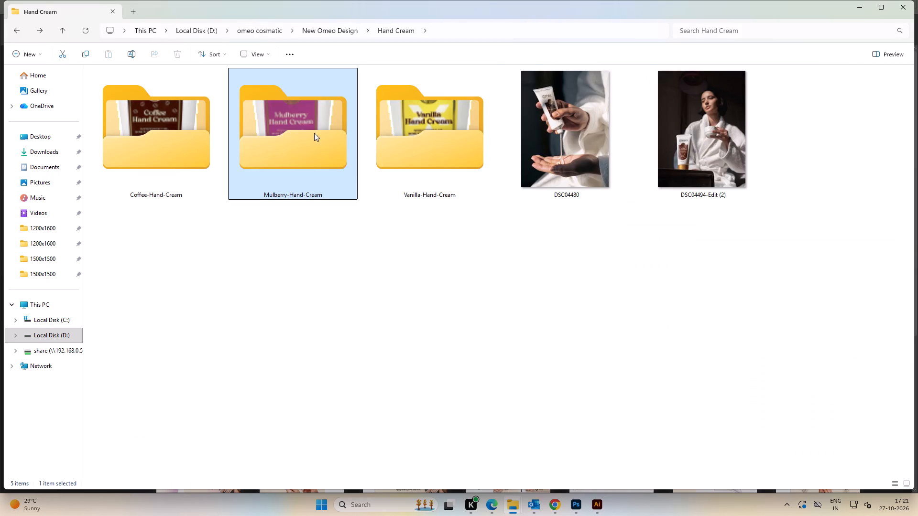
{"action": "left_click", "coordinate": [451, 133]}
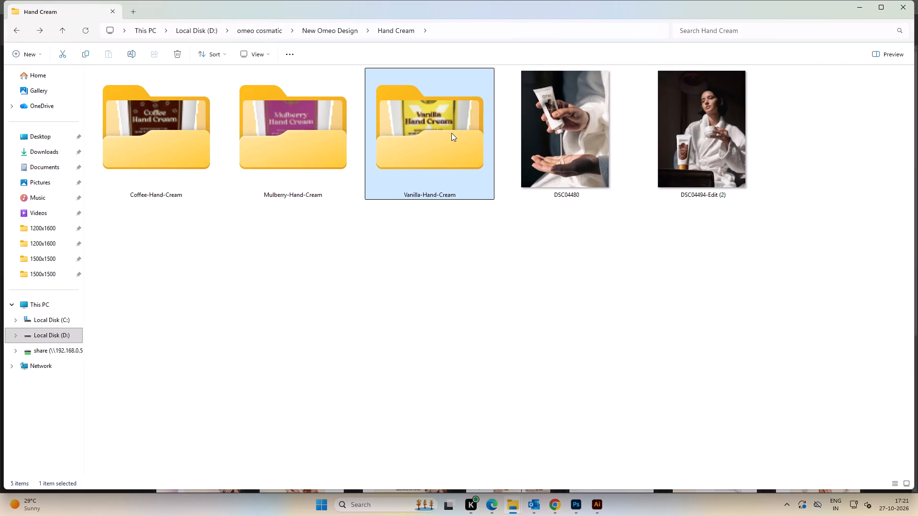
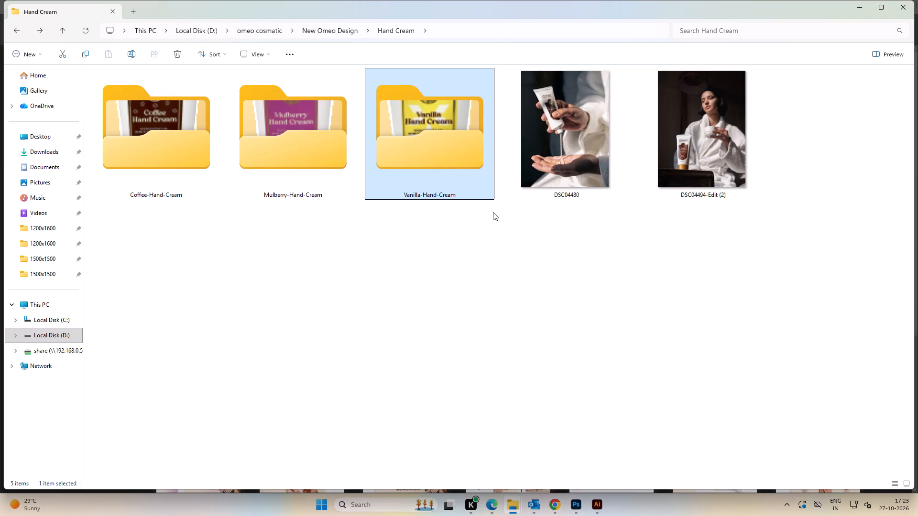
Open the 1500x1500 folder inside the Vanilla-Hand-Cream folder.
{"action": "left_click", "coordinate": [615, 258]}
{"action": "double_click", "coordinate": [414, 143]}
{"action": "double_click", "coordinate": [158, 102]}
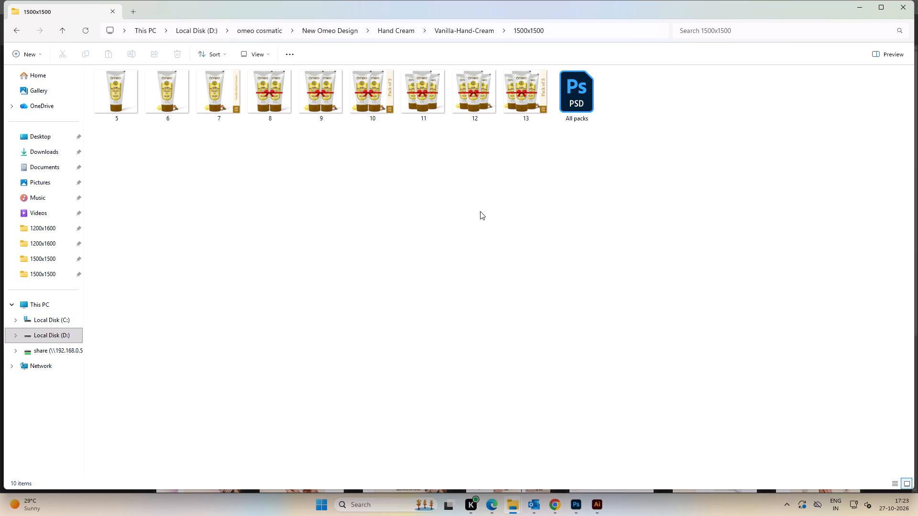
{"action": "left_click", "coordinate": [489, 220]}
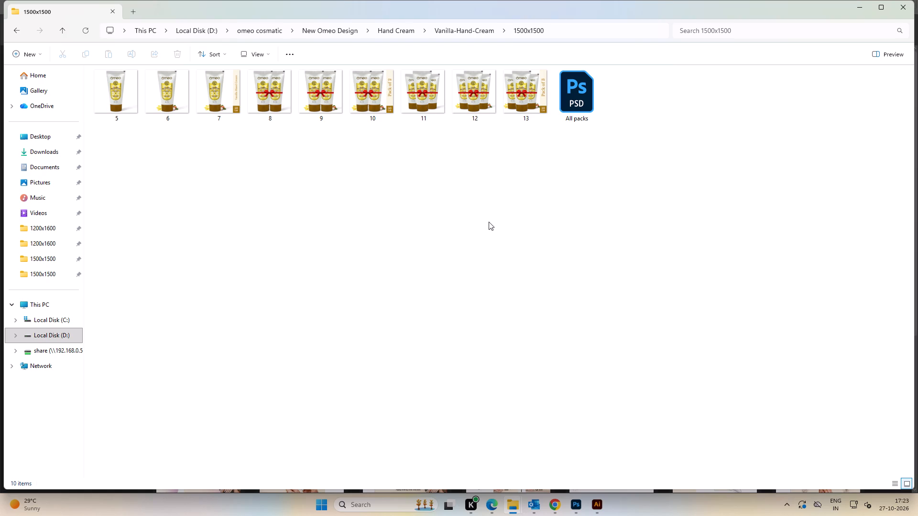